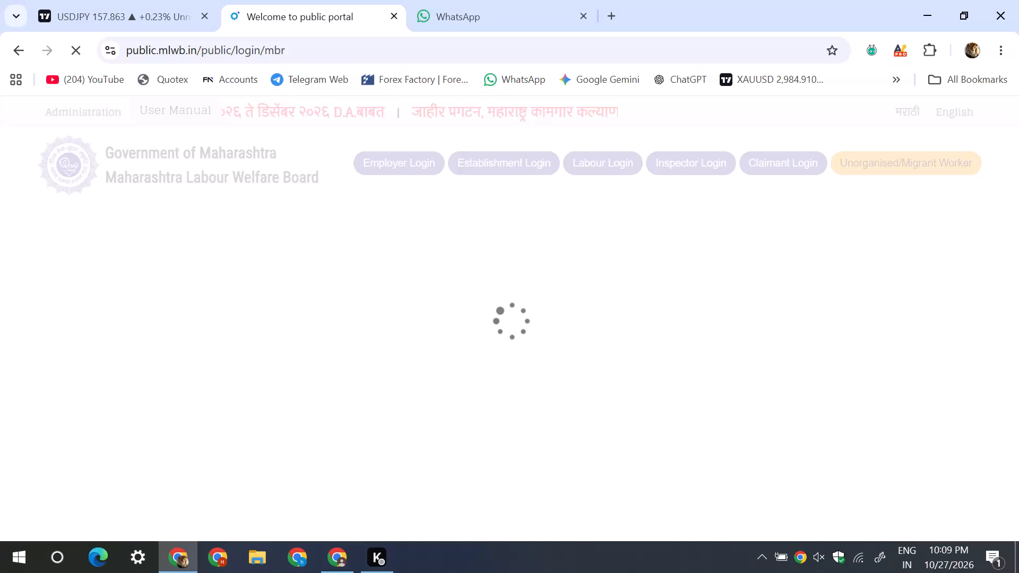
Close the USDJPY chart tab and open the XAUUSD TradingView chart in a new tab.
click(200, 10)
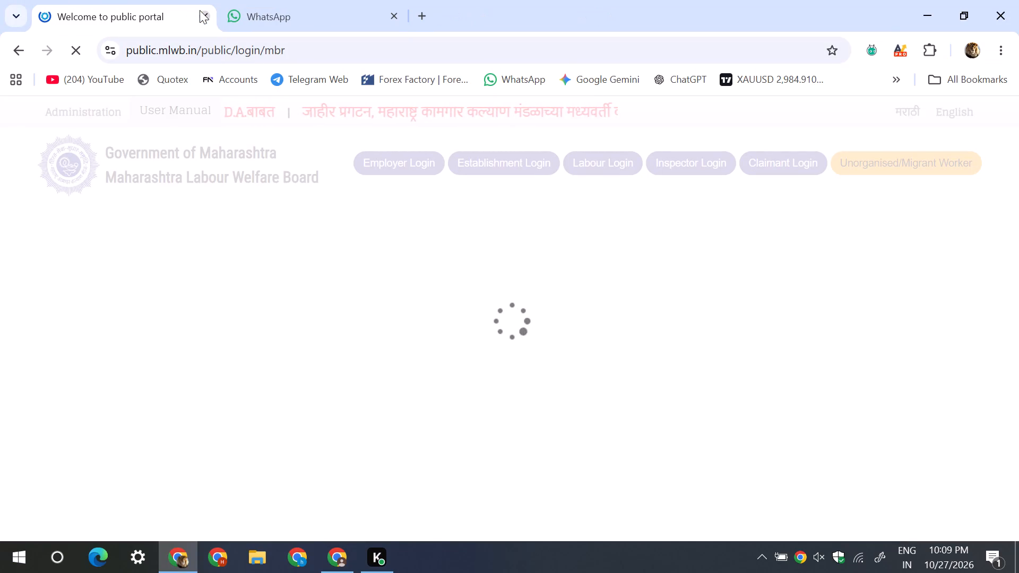
click(414, 10)
click(239, 414)
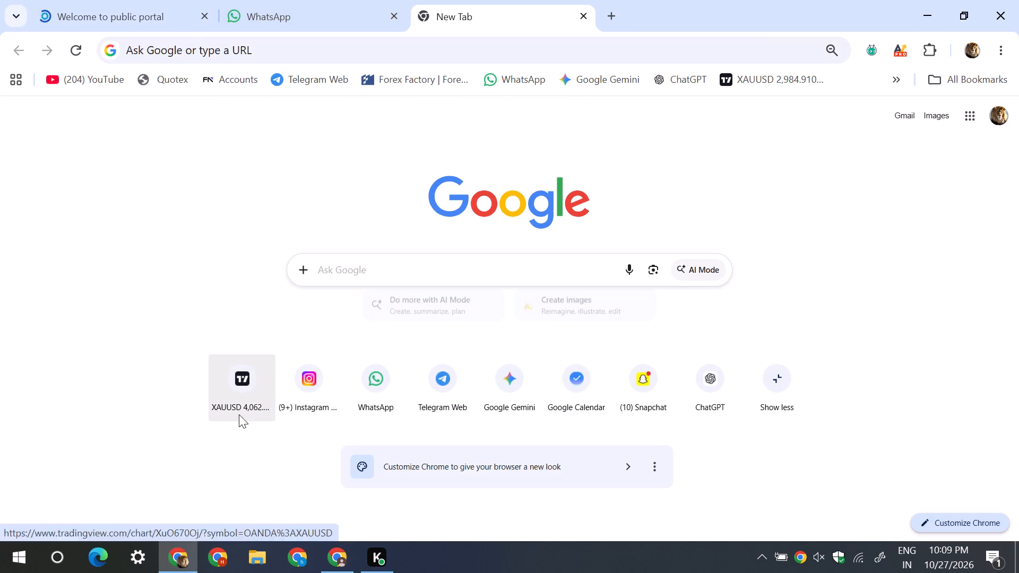
Move the XAUUSD chart tab ahead of the public portal and WhatsApp tabs.
drag(476, 0, 0, 0)
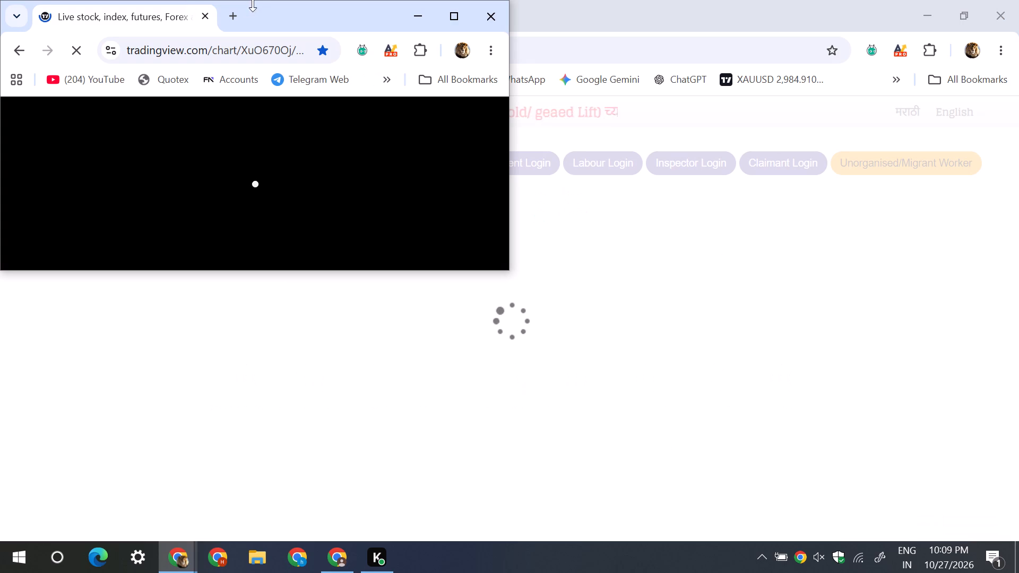
drag(126, 9, 154, 9)
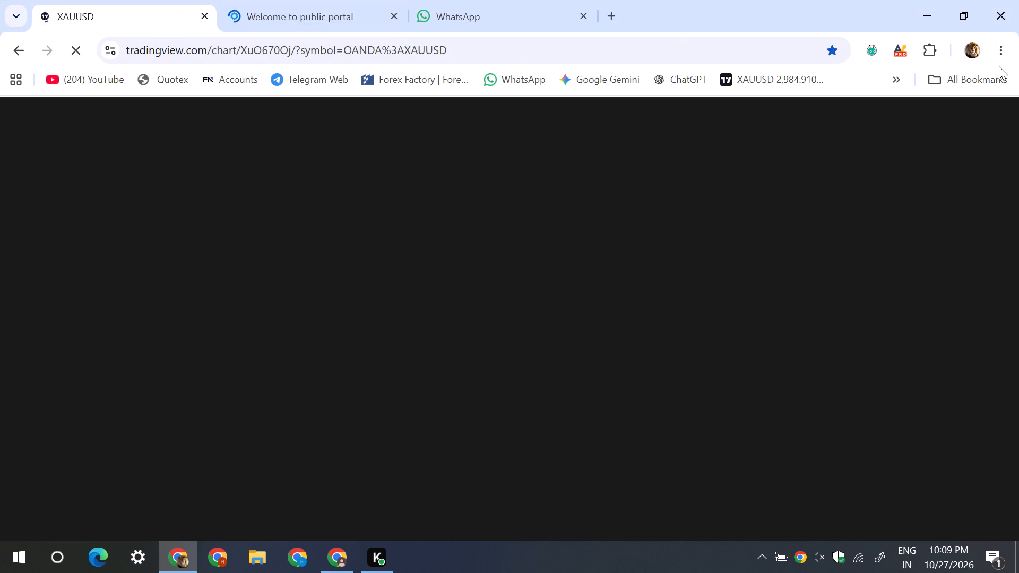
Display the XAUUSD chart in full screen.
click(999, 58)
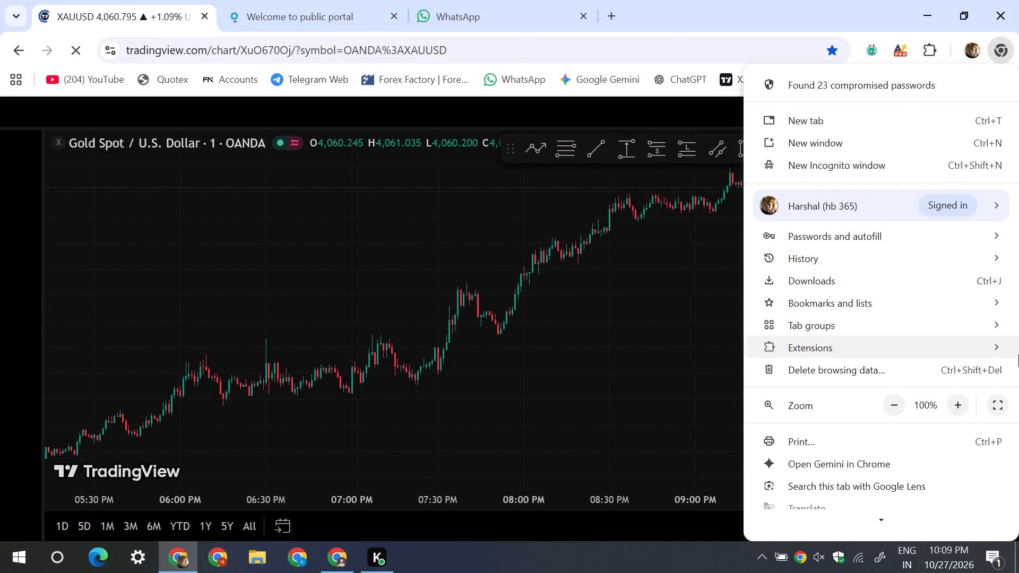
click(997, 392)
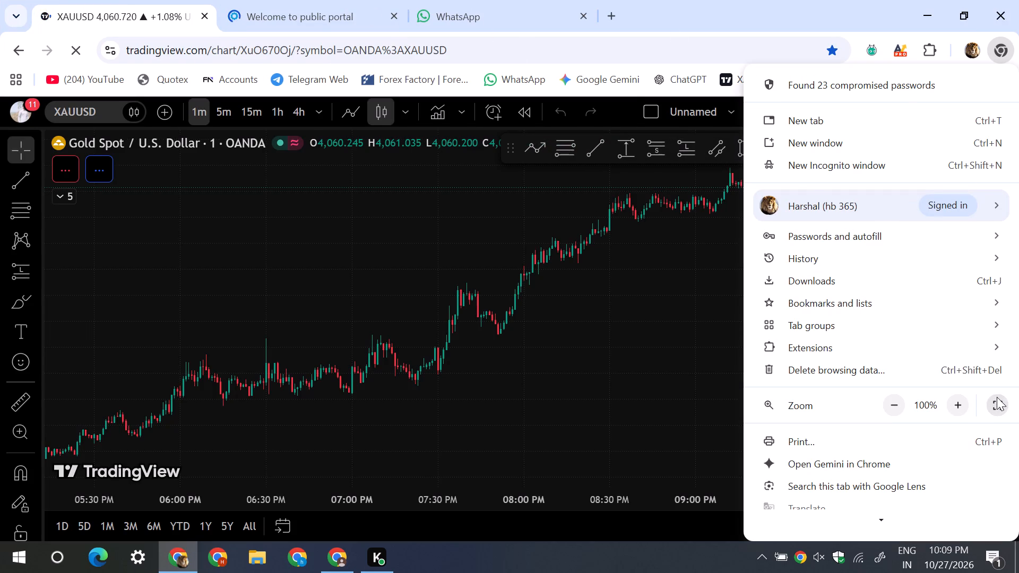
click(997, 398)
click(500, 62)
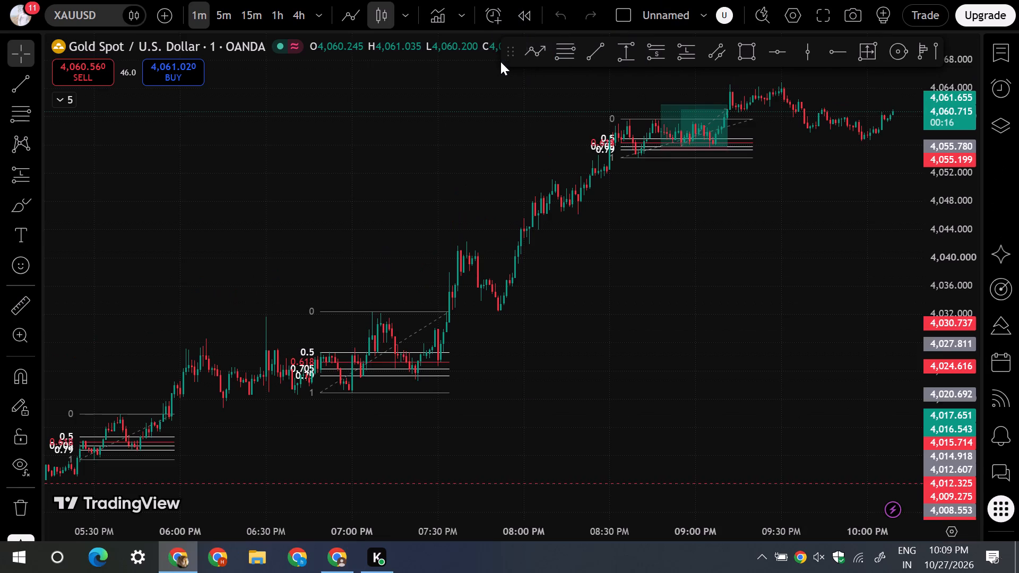
Check the labour welfare board portal tab, and return to the XAUUSD chart.
click(305, 20)
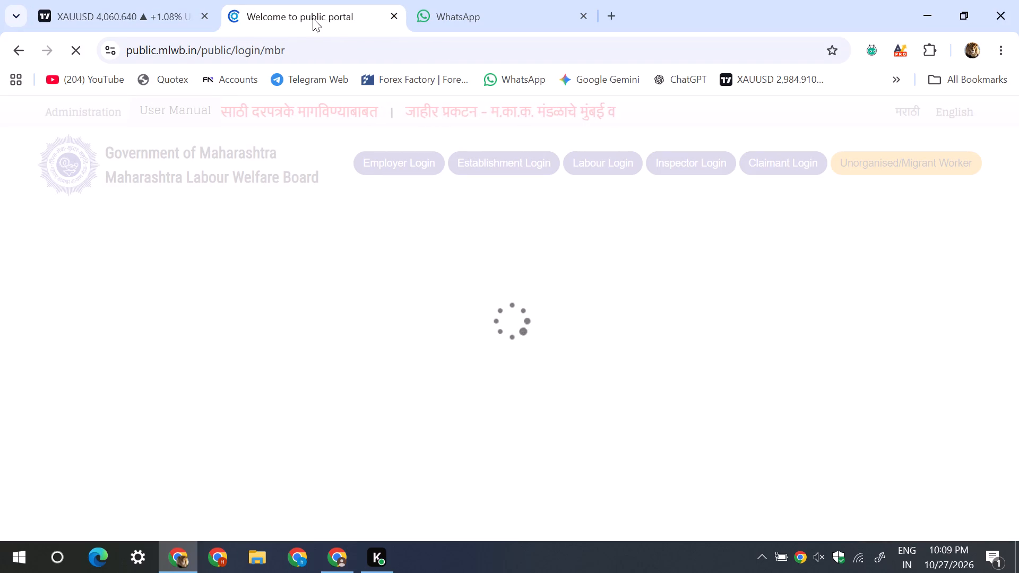
click(139, 0)
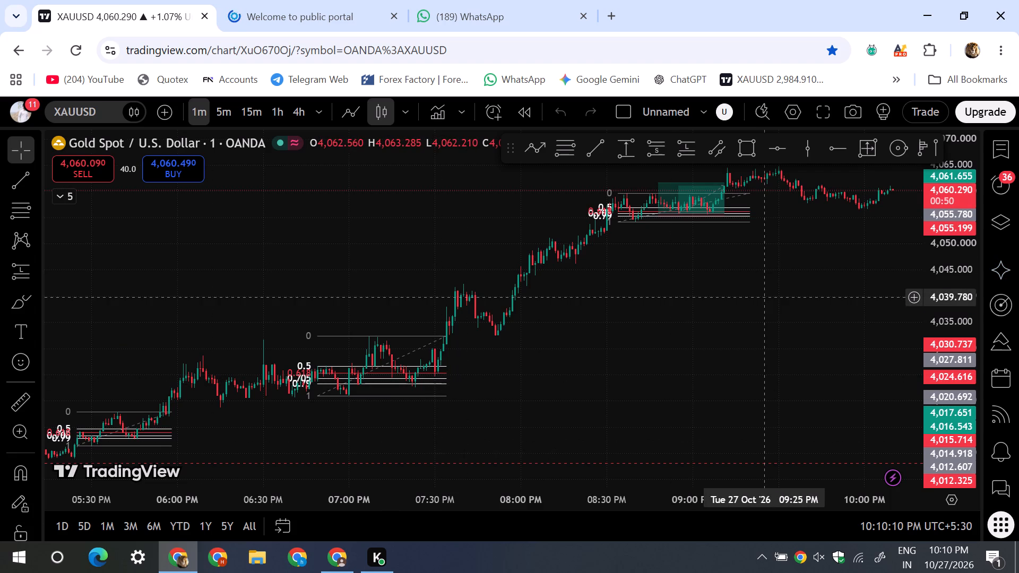
Step through the watchlist symbols to switch the one-minute chart to USDJPY.
key(Down)
key(Down)
key(Down)
key(Up)
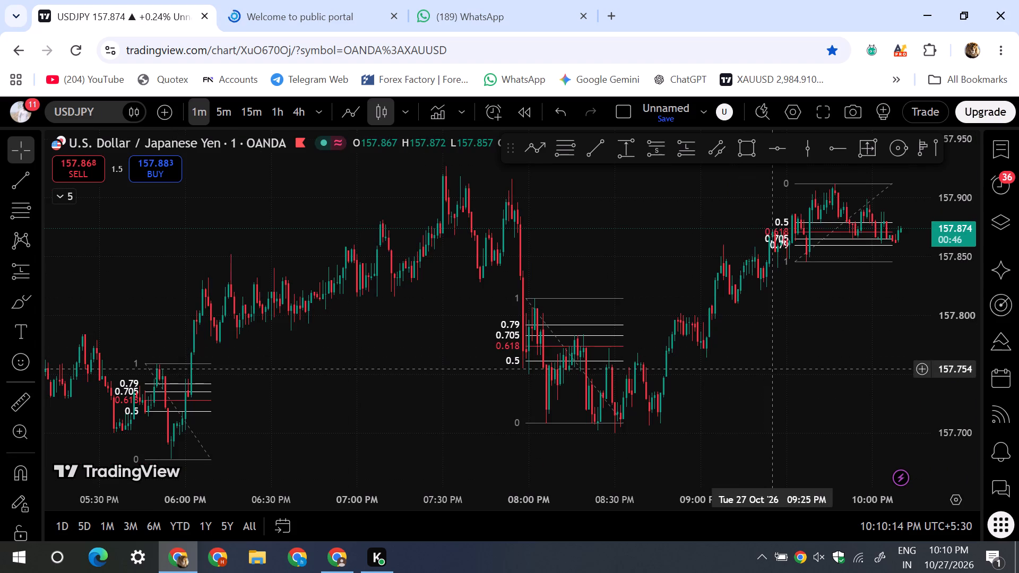
Display the USDJPY one-minute chart in full screen, focused on the most recent candles.
click(1004, 55)
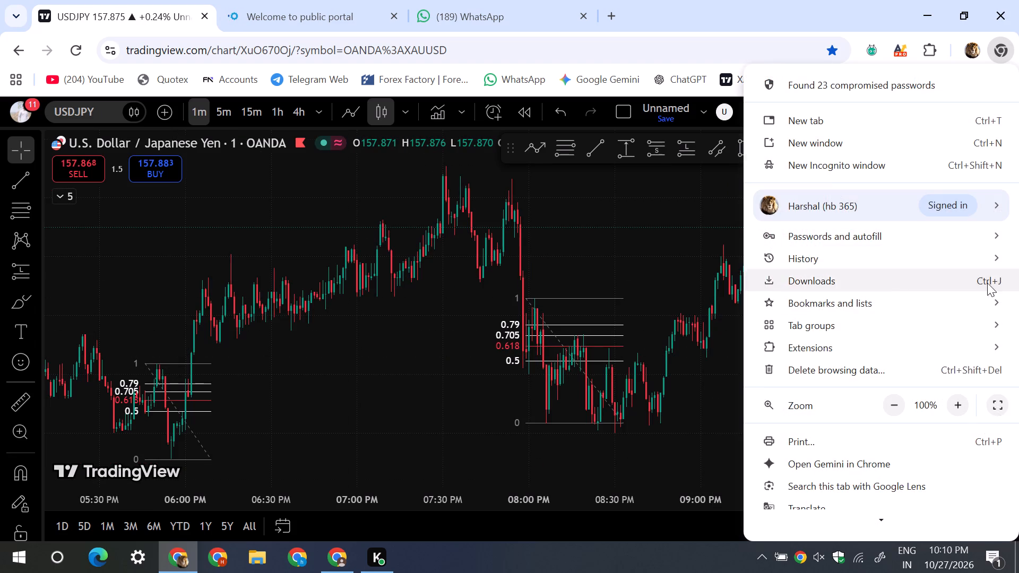
click(998, 397)
scroll(833, 351, up, 8)
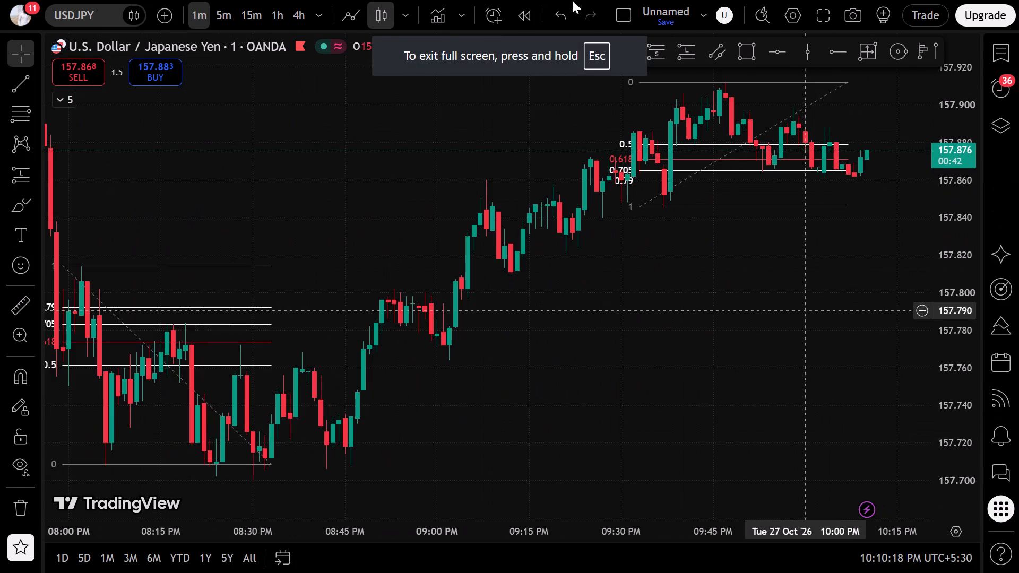
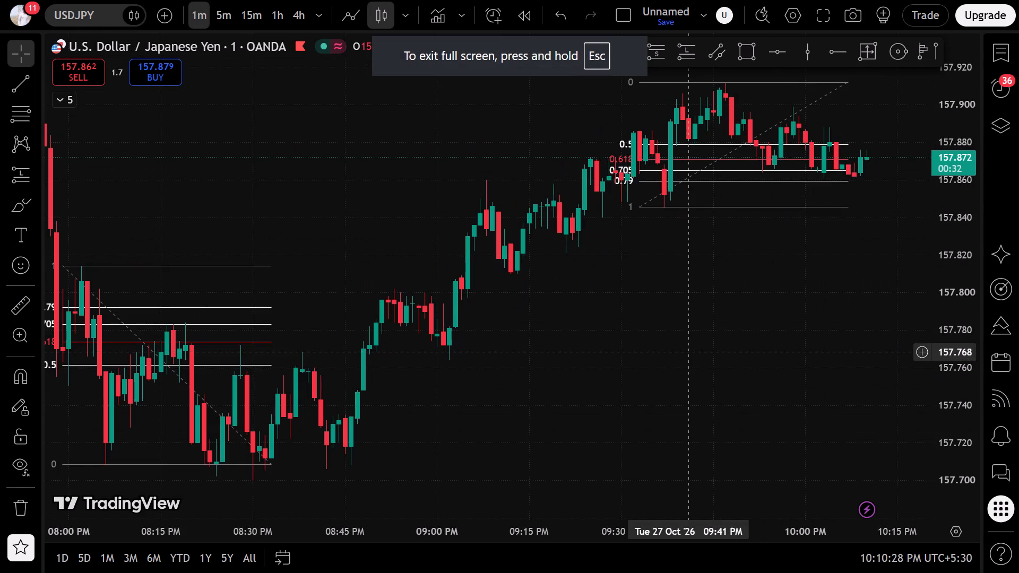
Draw a Fibonacci retracement on the rise from about 157.810 at 9:06 PM to about 157.858 at 9:28 PM.
scroll(689, 351, up, 5)
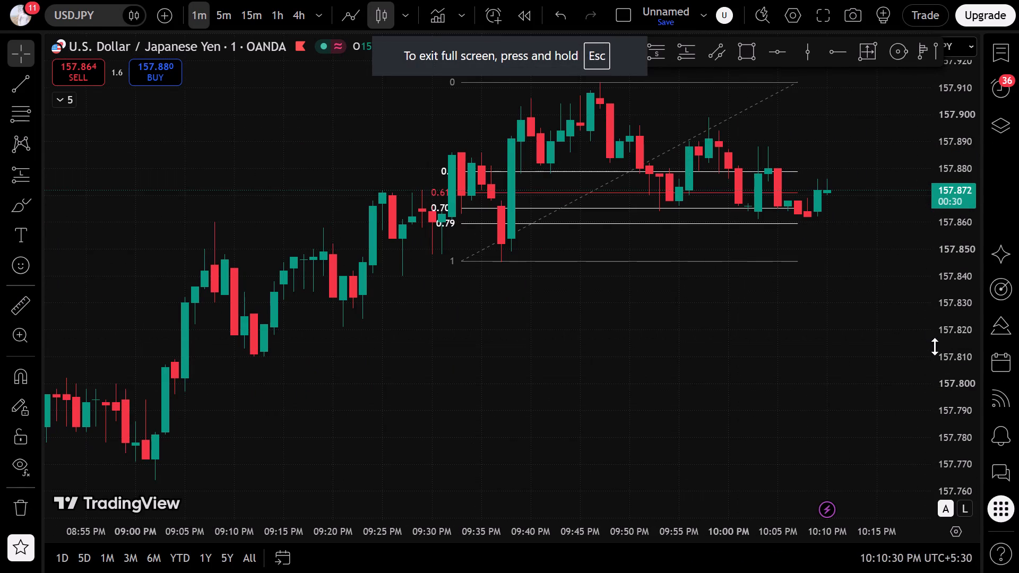
drag(935, 346, 932, 334)
drag(522, 341, 809, 318)
scroll(787, 324, down, 1)
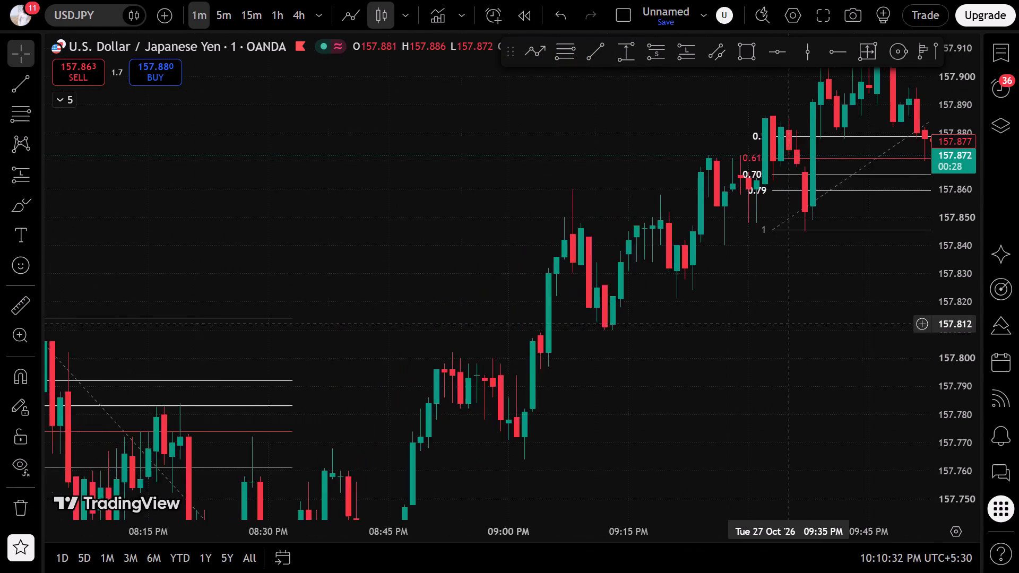
scroll(787, 324, down, 2)
drag(654, 365, 561, 363)
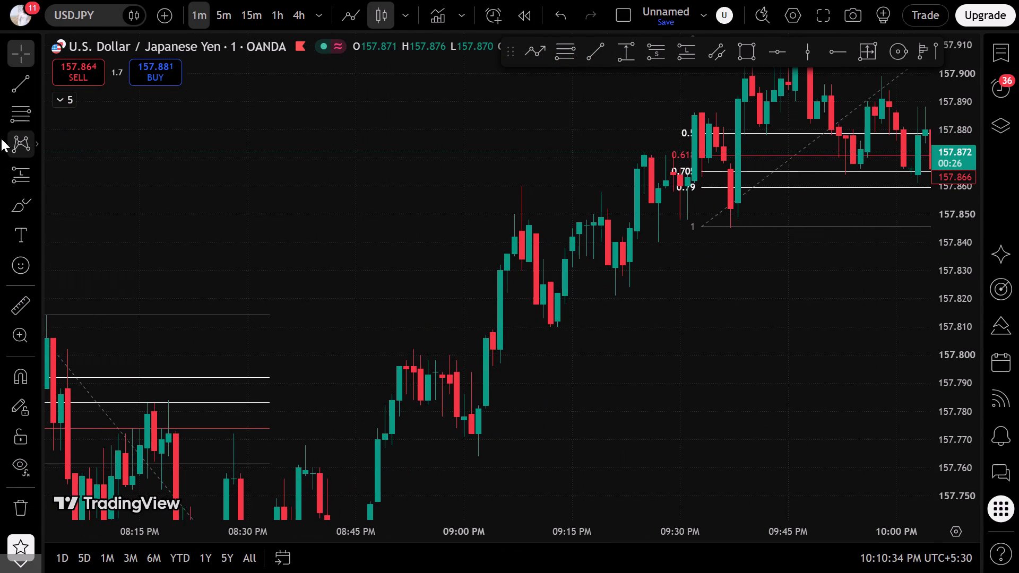
click(14, 121)
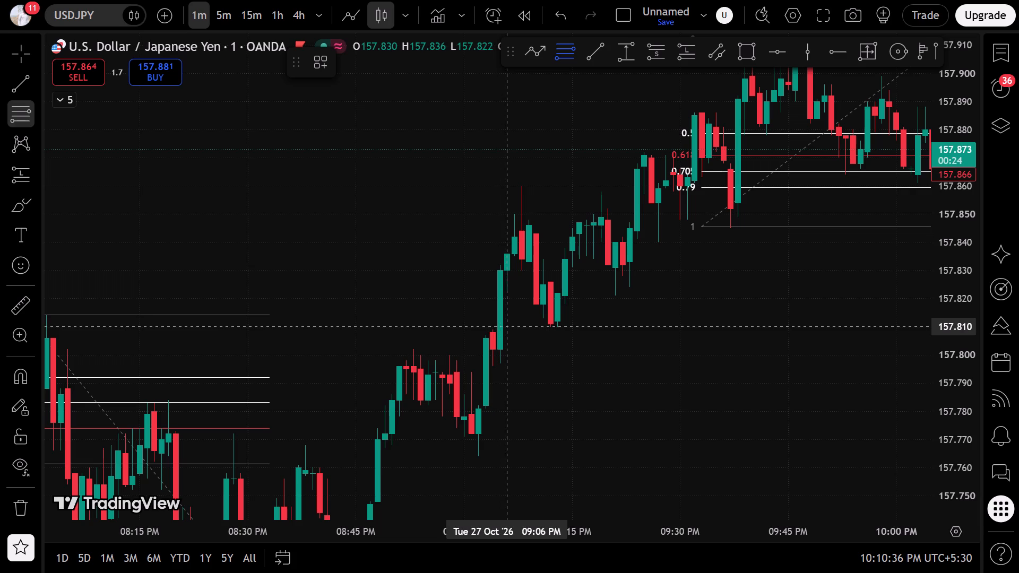
click(507, 326)
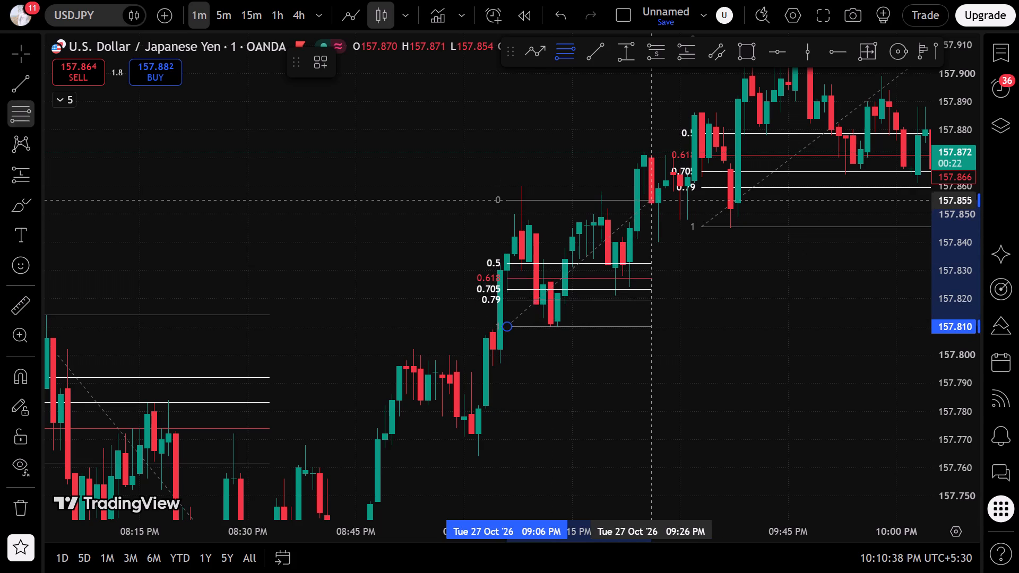
click(667, 193)
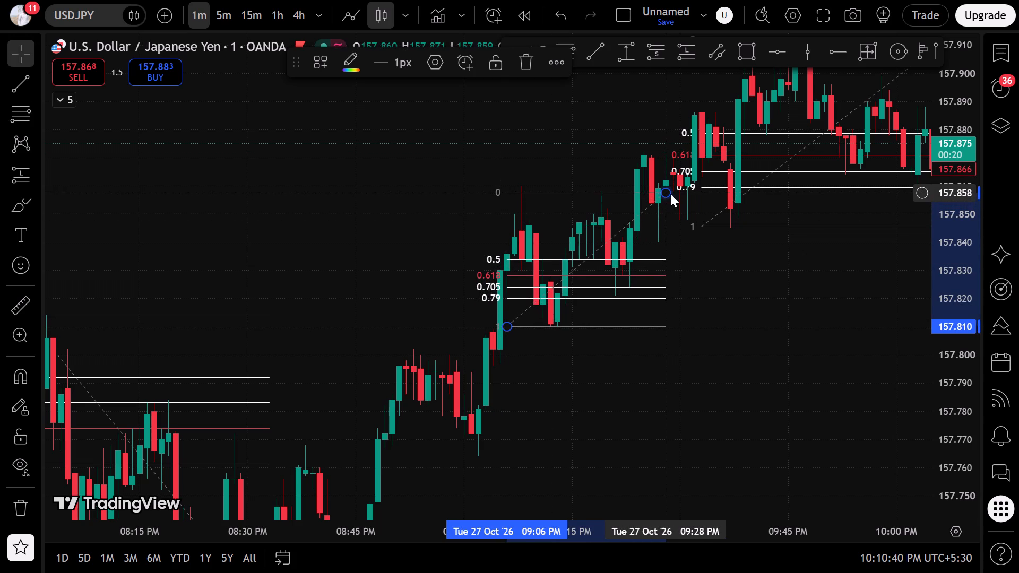
click(785, 359)
Examine the earlier USDJPY one-minute price swings back through the evening and afternoon to the morning session.
drag(720, 415, 833, 298)
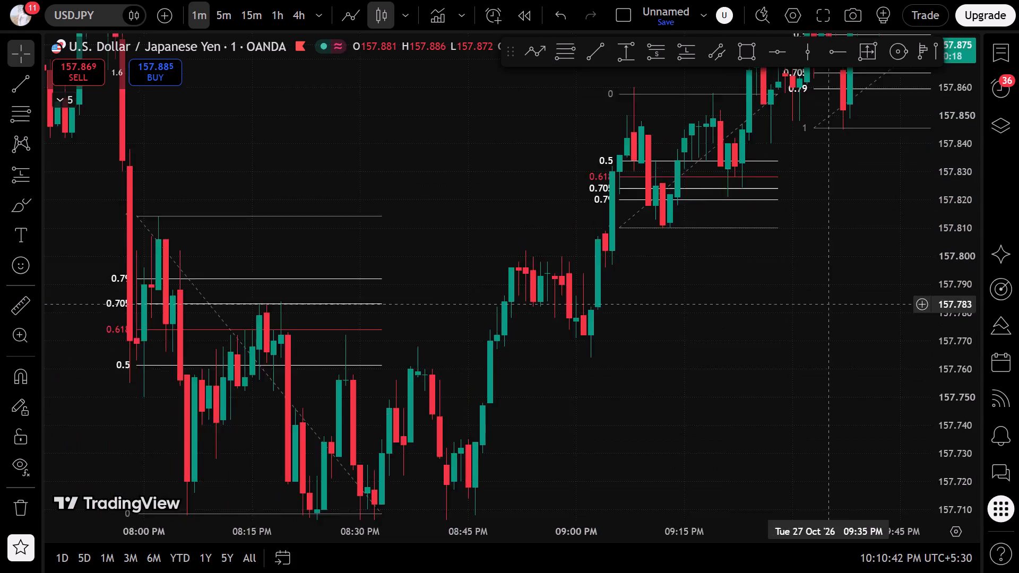
drag(833, 298, 876, 263)
drag(944, 269, 892, 379)
scroll(615, 390, down, 3)
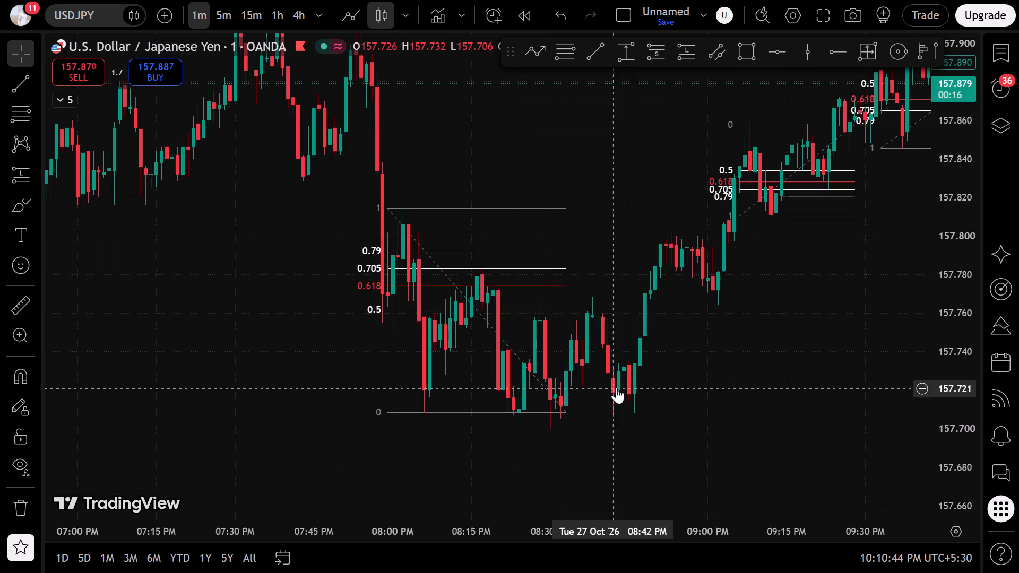
drag(175, 232, 655, 332)
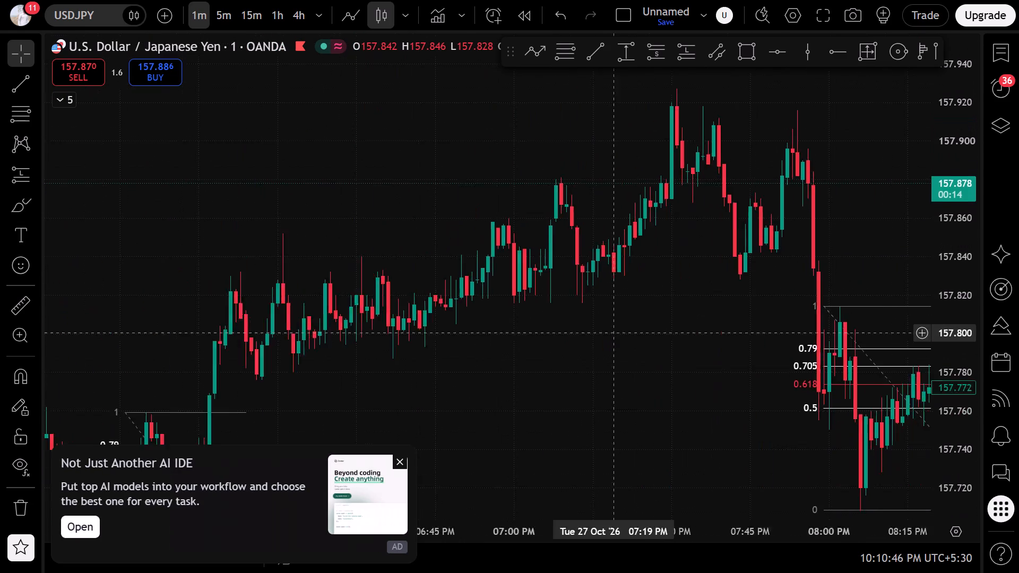
drag(655, 332, 782, 270)
drag(581, 323, 552, 334)
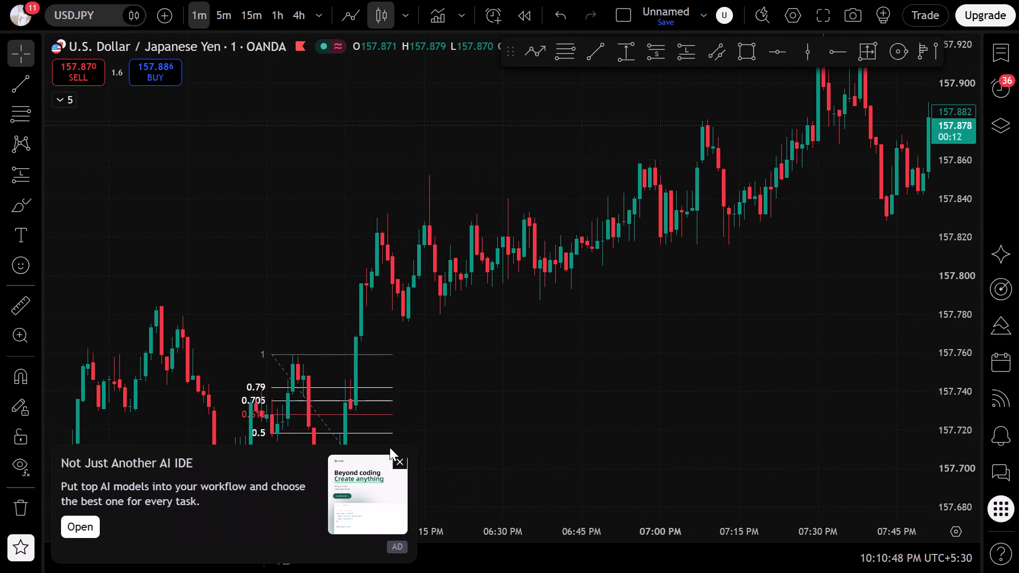
click(399, 466)
drag(399, 466, 480, 452)
drag(488, 436, 518, 407)
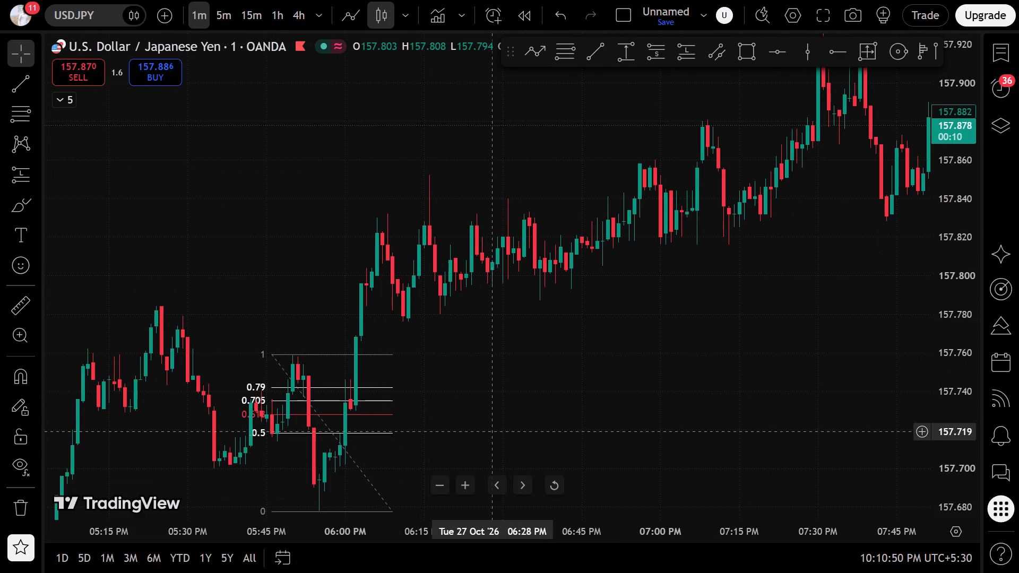
drag(518, 407, 760, 256)
drag(490, 354, 344, 410)
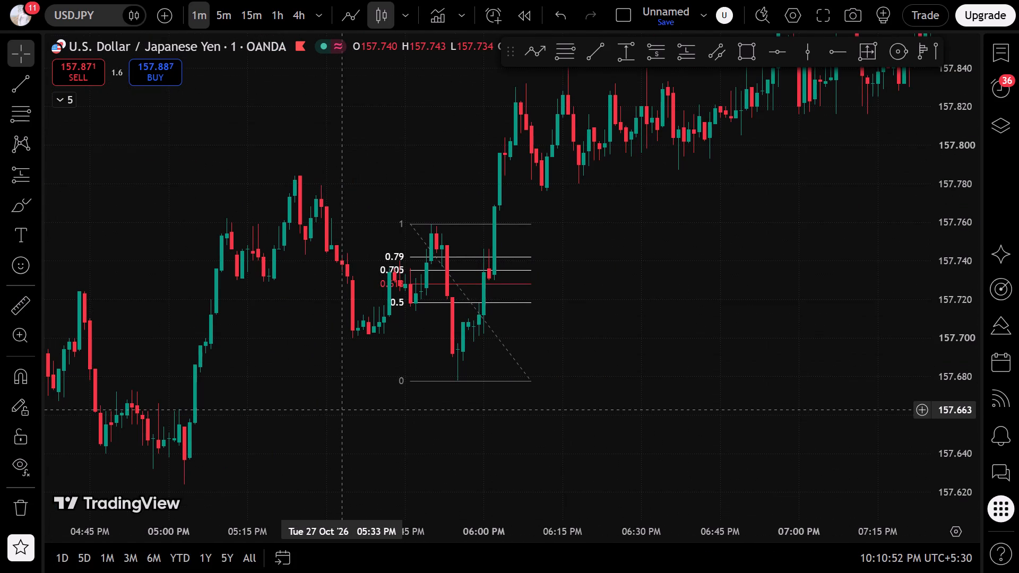
drag(590, 290, 453, 385)
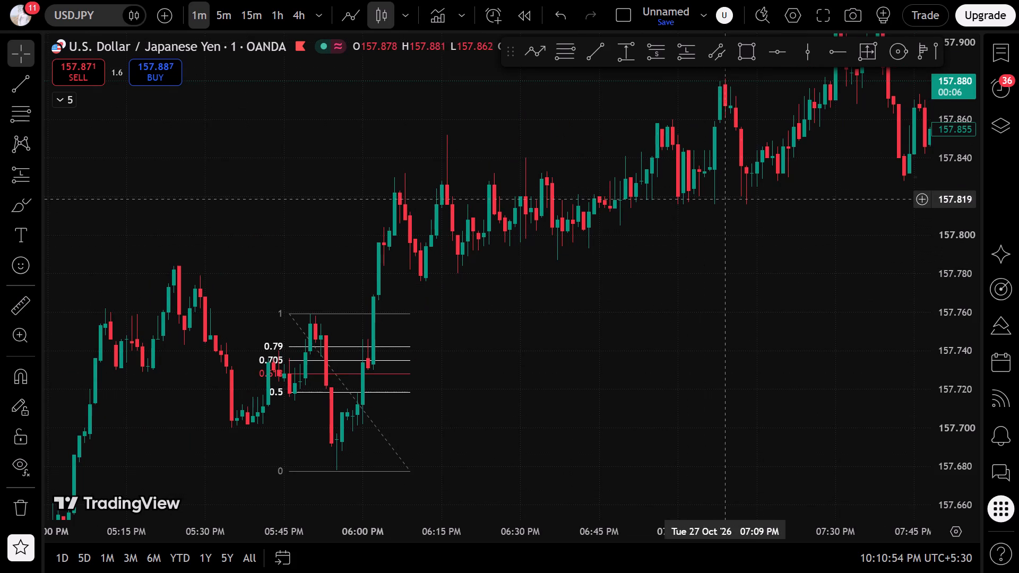
drag(806, 225, 631, 343)
drag(422, 372, 903, 149)
drag(439, 368, 836, 242)
drag(450, 171, 481, 210)
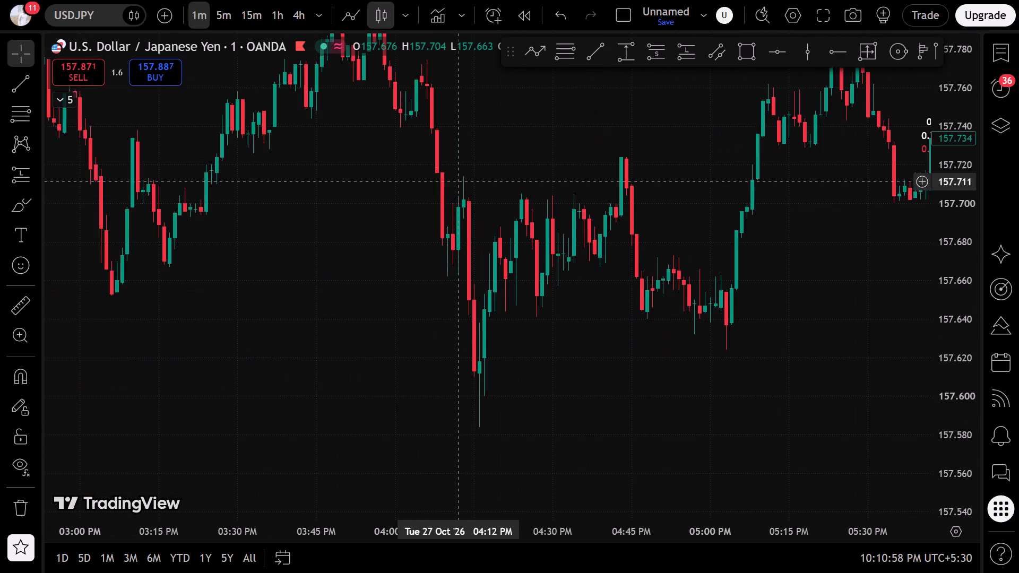
drag(481, 210, 834, 310)
scroll(412, 294, down, 4)
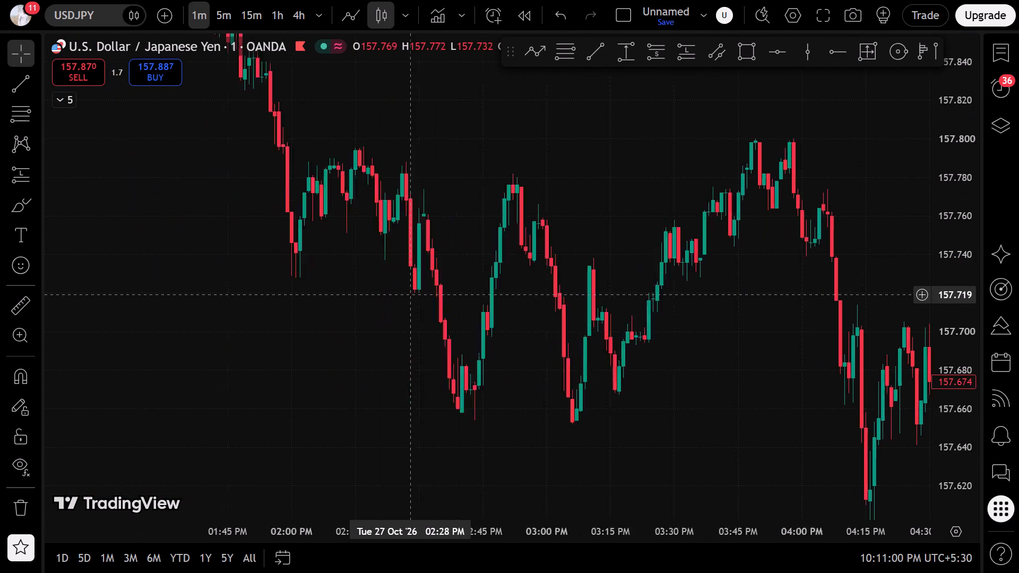
scroll(412, 294, down, 3)
drag(389, 244, 790, 301)
drag(712, 300, 590, 361)
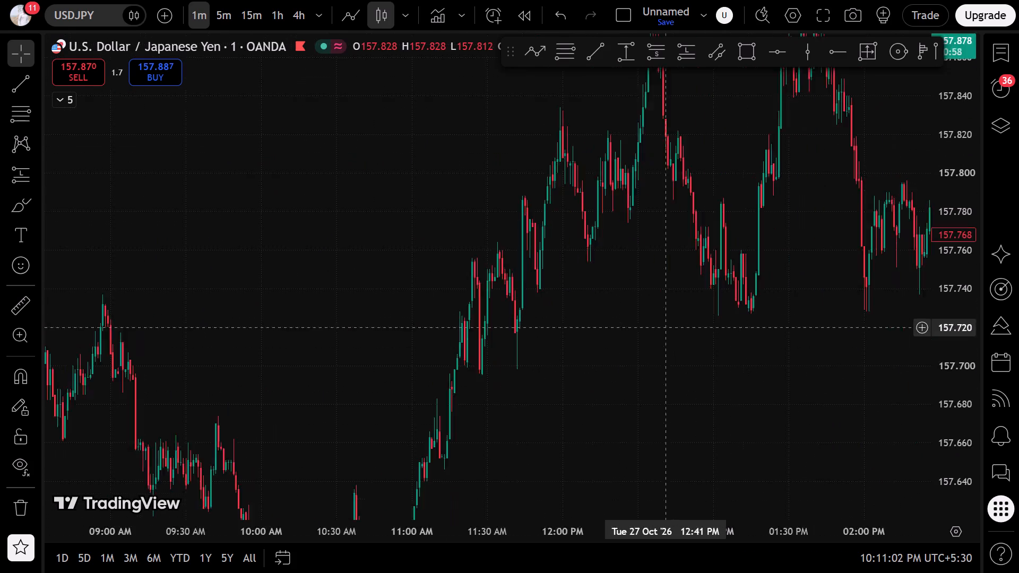
Draw a Fibonacci retracement on the decline from about 157.787 at 2:21 PM to about 157.654 at 2:53 PM.
drag(590, 361, 512, 391)
scroll(515, 391, up, 6)
drag(518, 376, 402, 256)
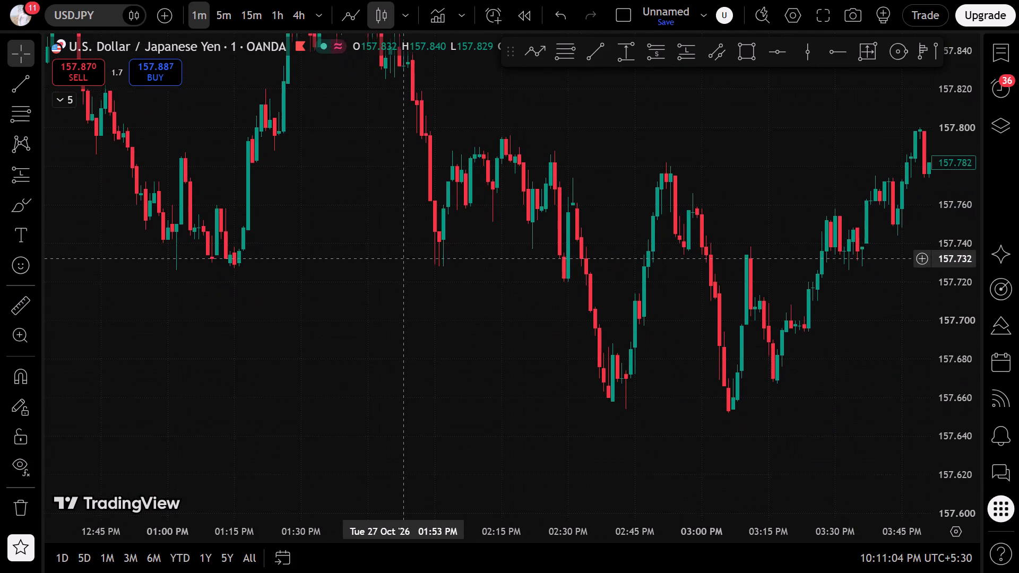
drag(402, 256, 402, 253)
click(11, 112)
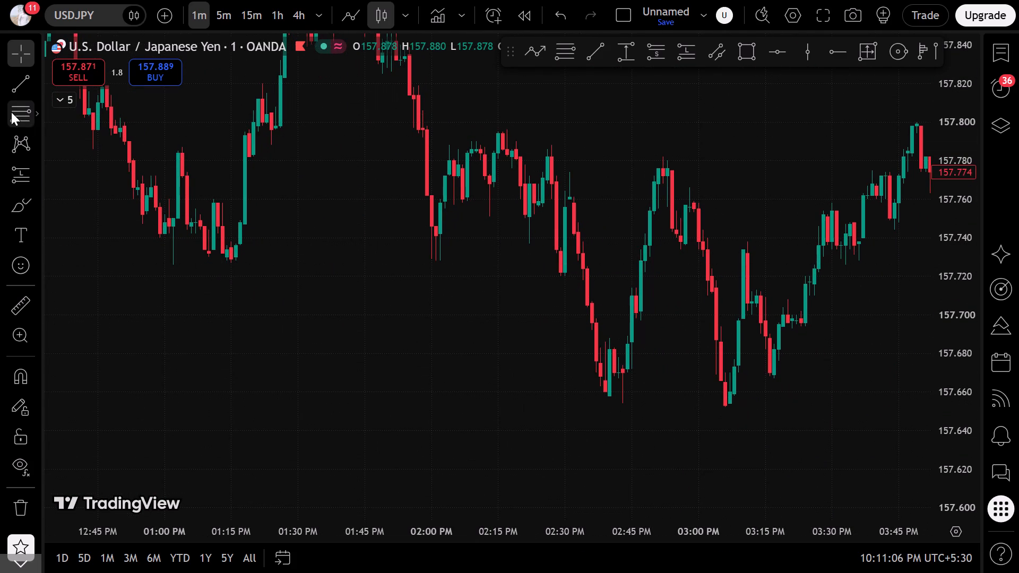
click(525, 146)
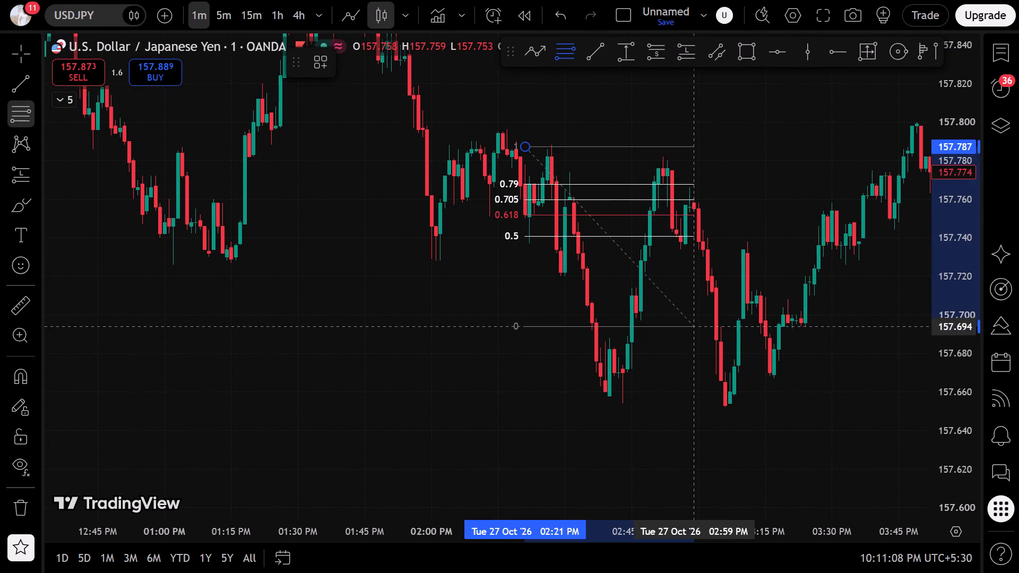
click(667, 404)
click(825, 275)
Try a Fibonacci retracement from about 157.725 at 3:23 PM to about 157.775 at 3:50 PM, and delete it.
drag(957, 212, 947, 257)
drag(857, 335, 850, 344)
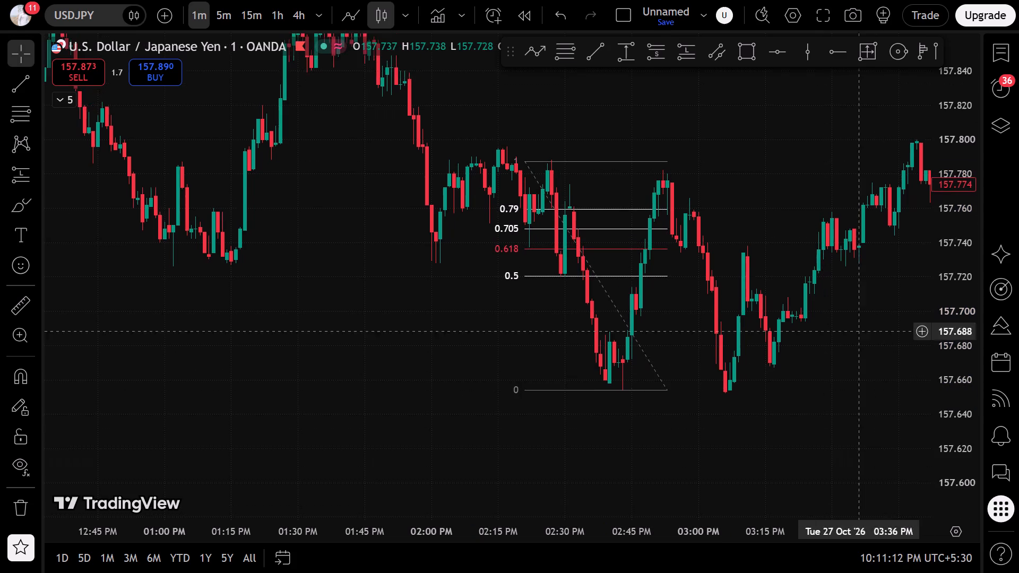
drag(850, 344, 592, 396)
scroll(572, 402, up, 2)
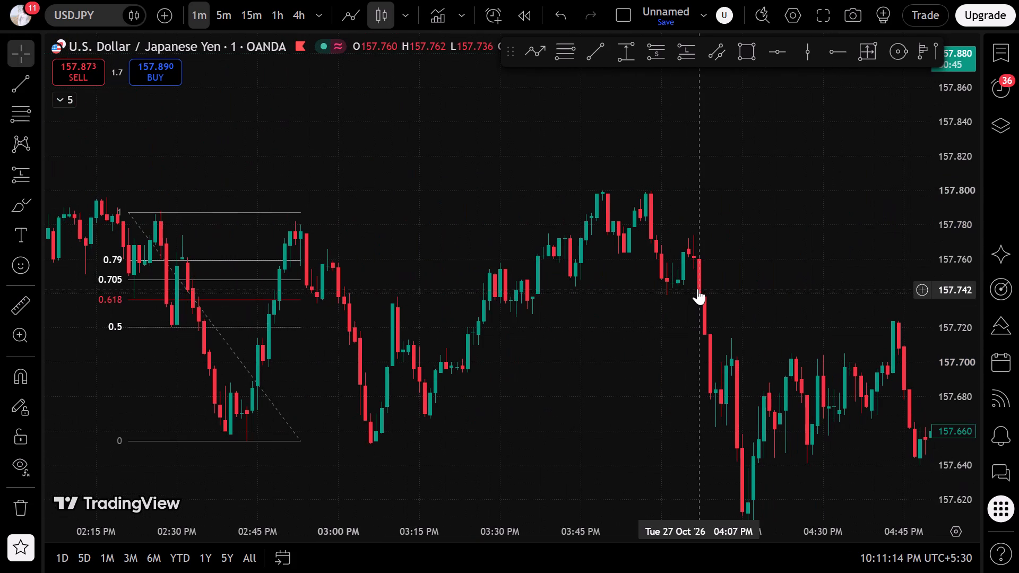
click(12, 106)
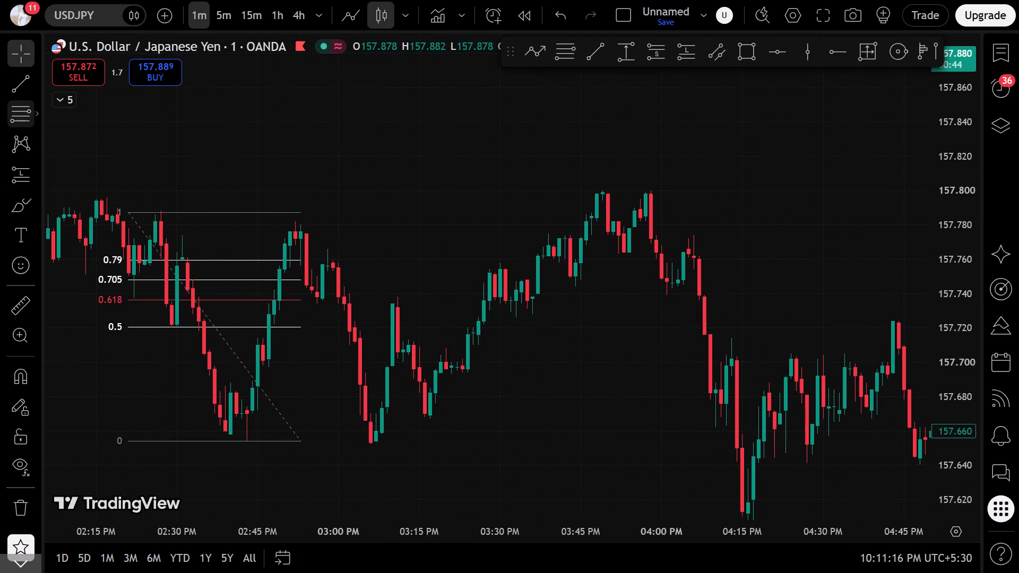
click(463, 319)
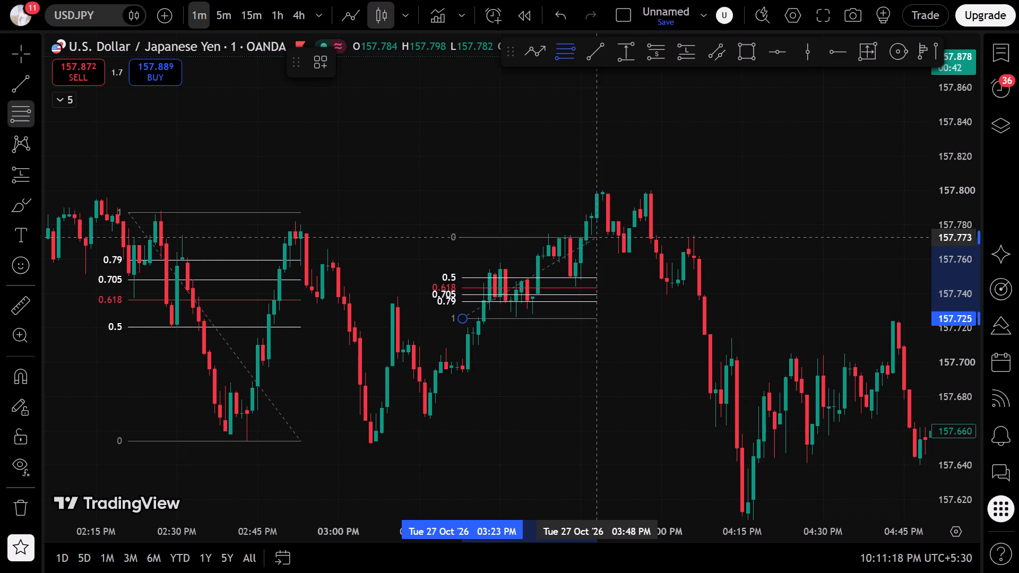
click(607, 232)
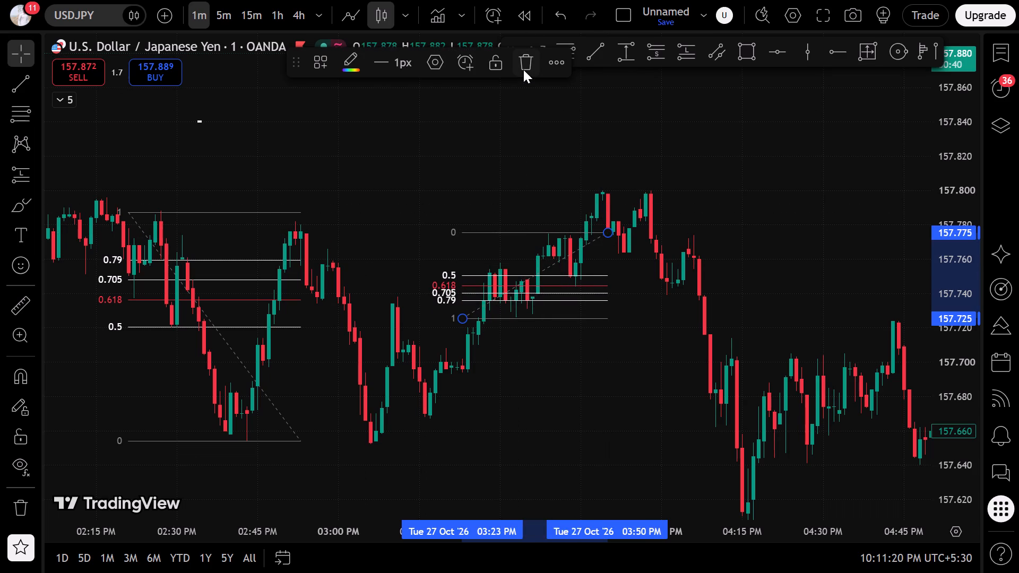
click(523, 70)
Draw a Fibonacci retracement on the rise from about 157.775 at 12:22 PM to the swing high near 157.87.
scroll(192, 380, down, 2)
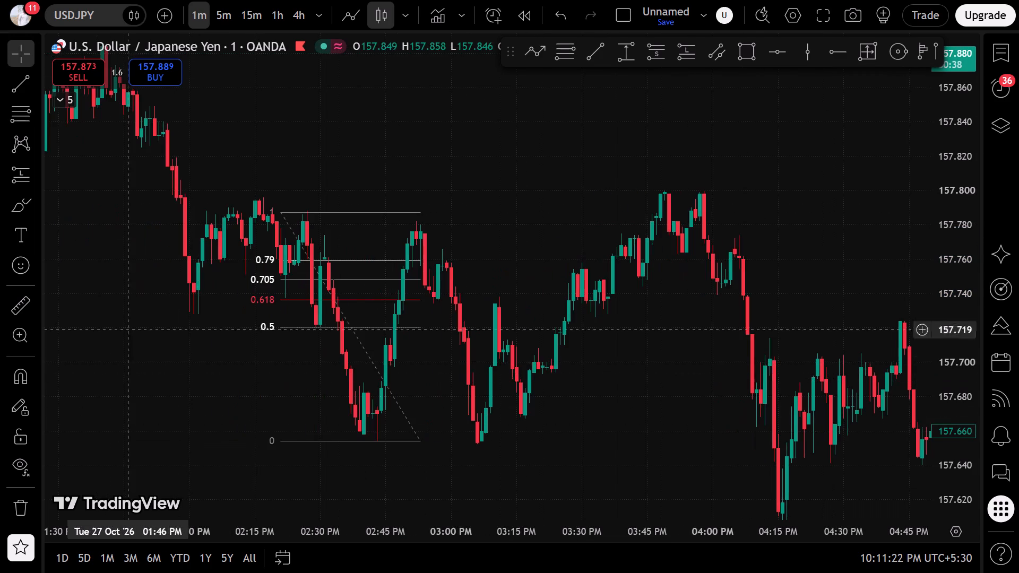
drag(98, 288, 738, 321)
drag(413, 343, 588, 405)
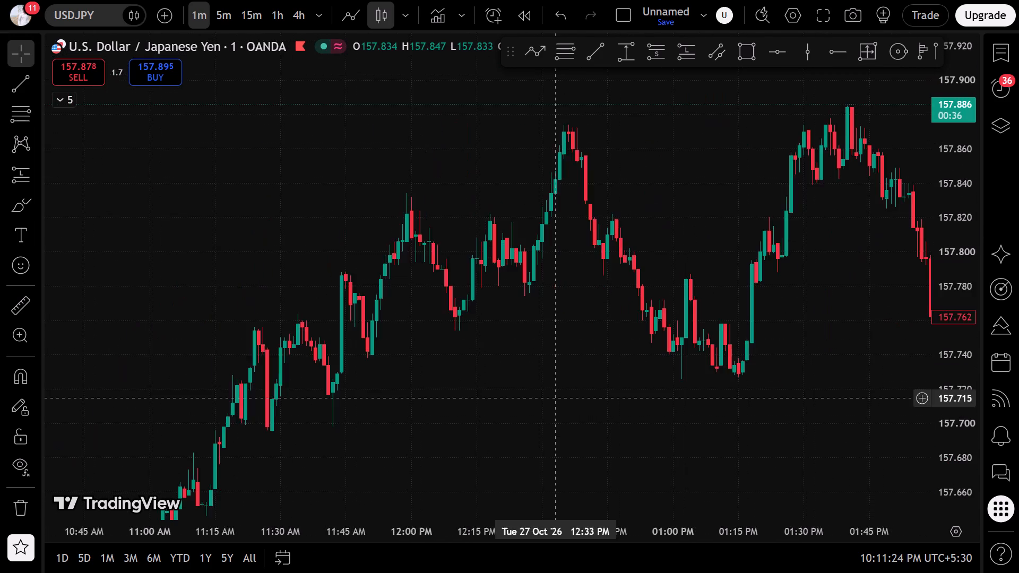
drag(588, 405, 598, 407)
click(7, 122)
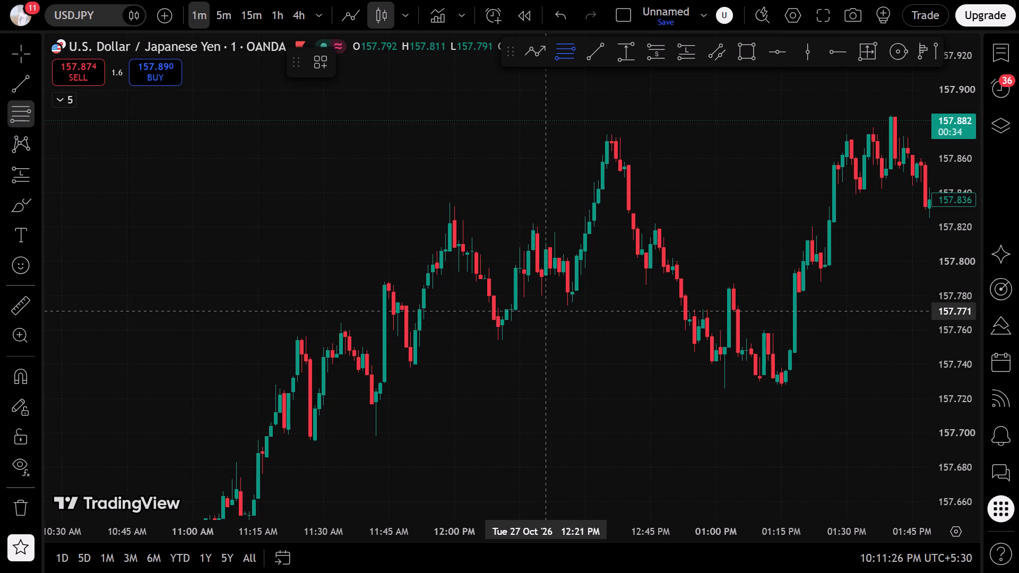
click(552, 305)
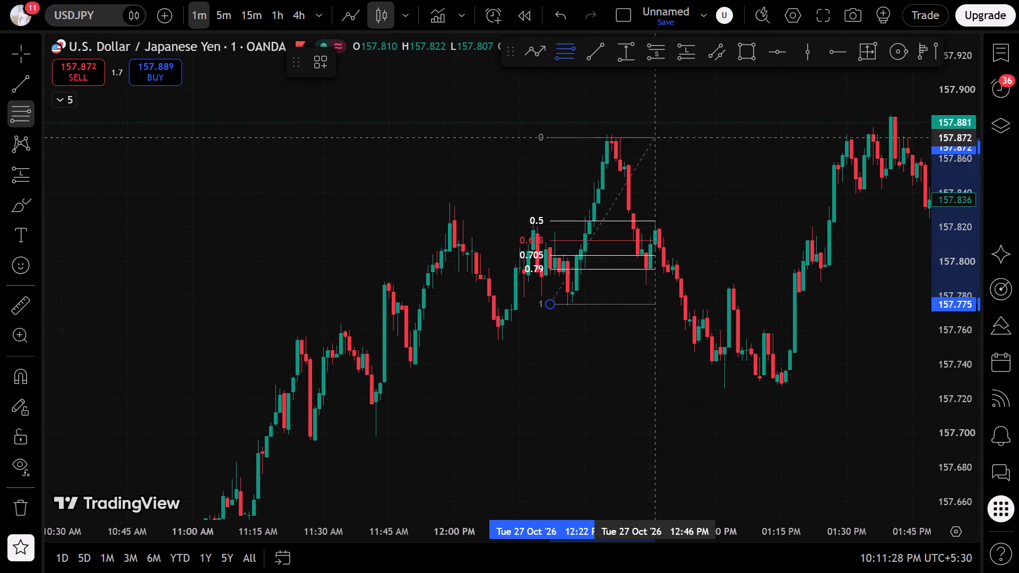
click(663, 134)
Draw a Fibonacci retracement on the rise from about 157.695 at 11:24 AM to about 157.764 at 11:44 AM.
drag(564, 344, 561, 350)
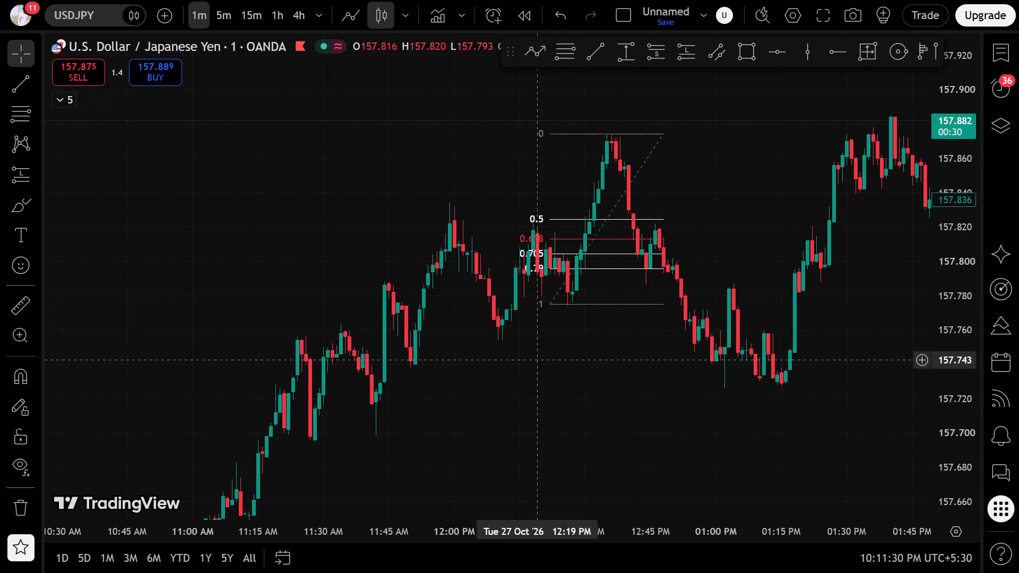
drag(323, 406, 380, 362)
click(0, 110)
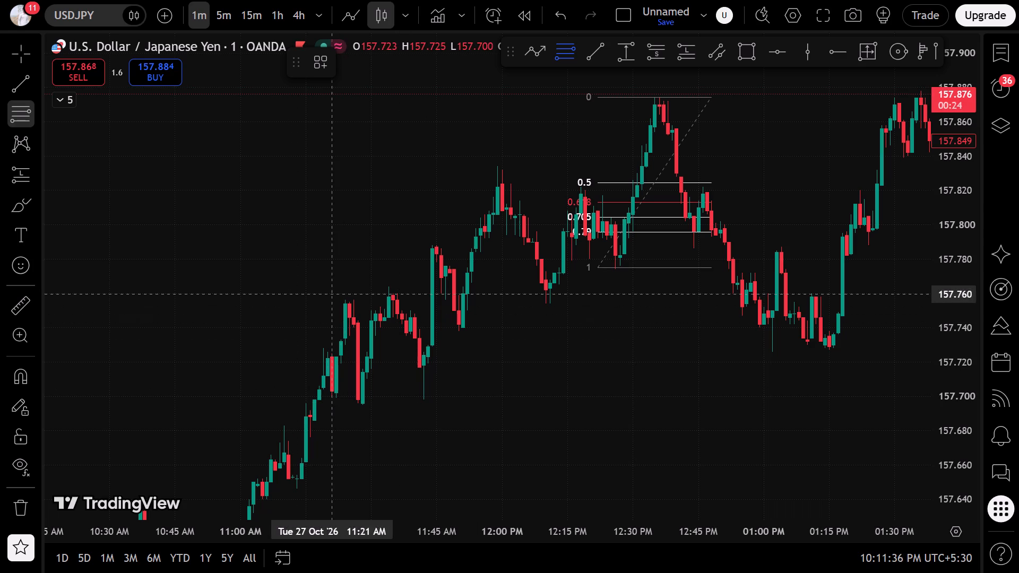
click(344, 405)
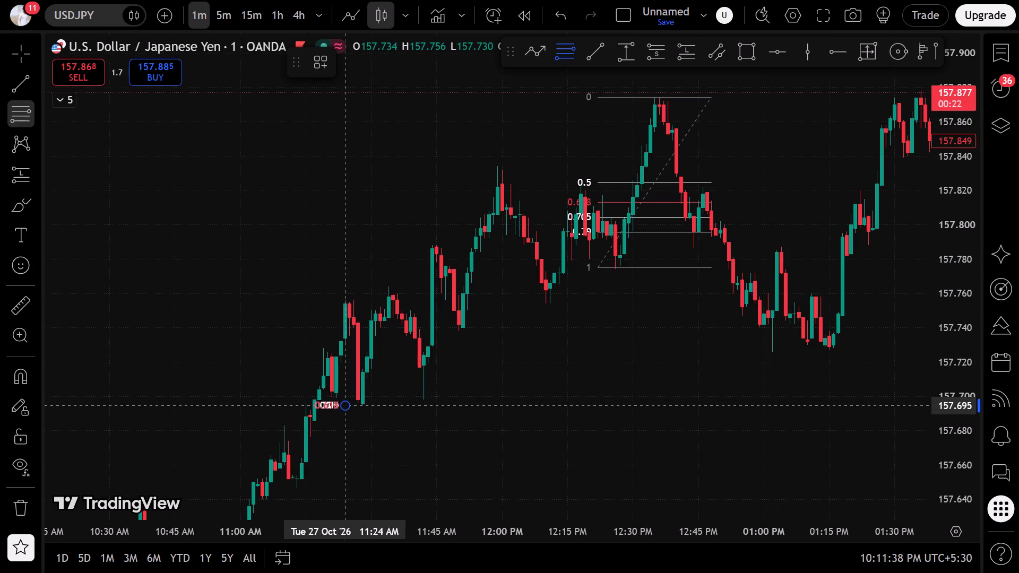
click(433, 287)
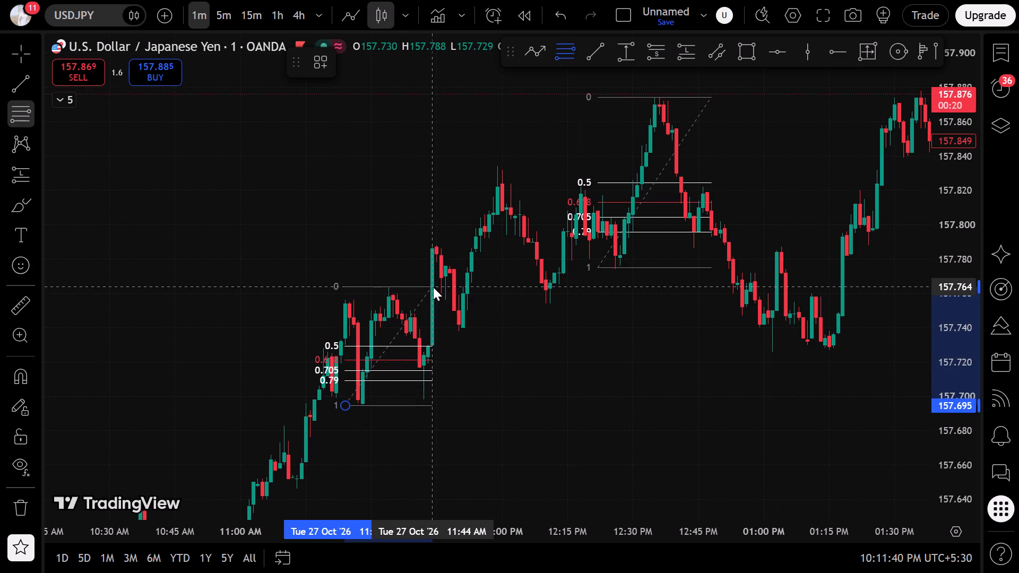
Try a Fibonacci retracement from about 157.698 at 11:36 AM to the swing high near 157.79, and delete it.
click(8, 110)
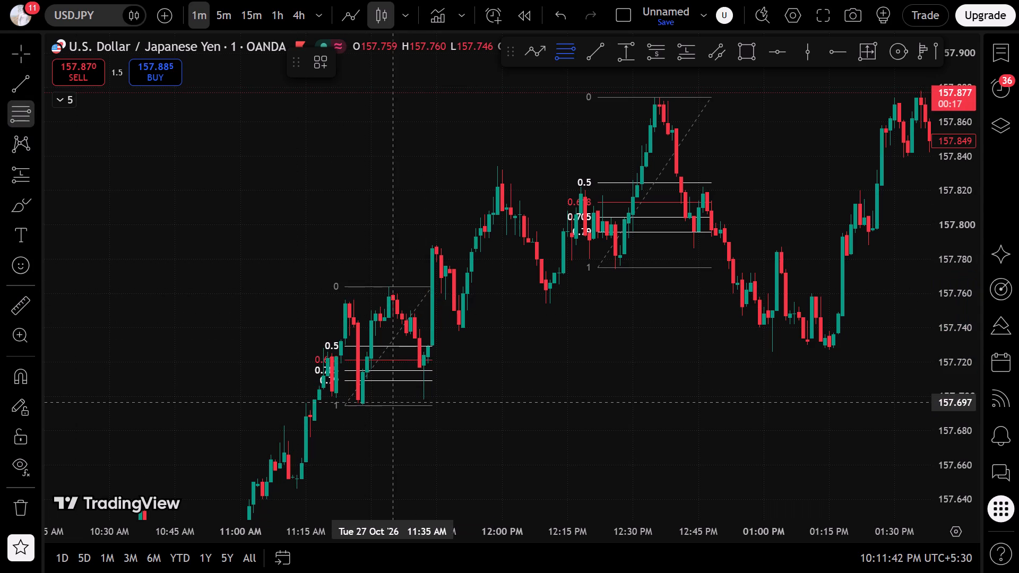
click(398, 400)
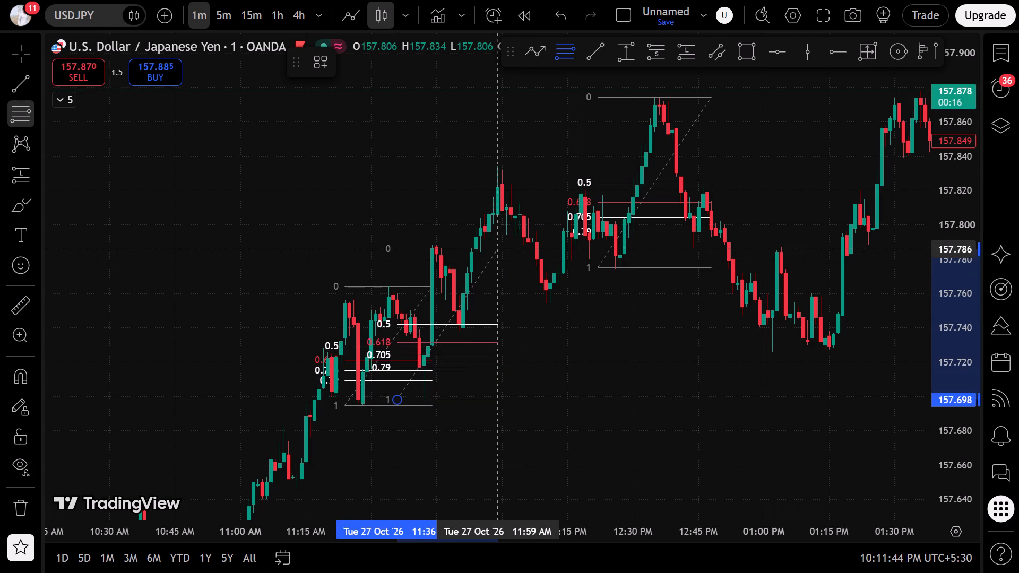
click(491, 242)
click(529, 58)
Draw a Fibonacci retracement on the rise from about 157.738 at 11:47 AM to about 157.834 at 12:28 PM.
click(575, 49)
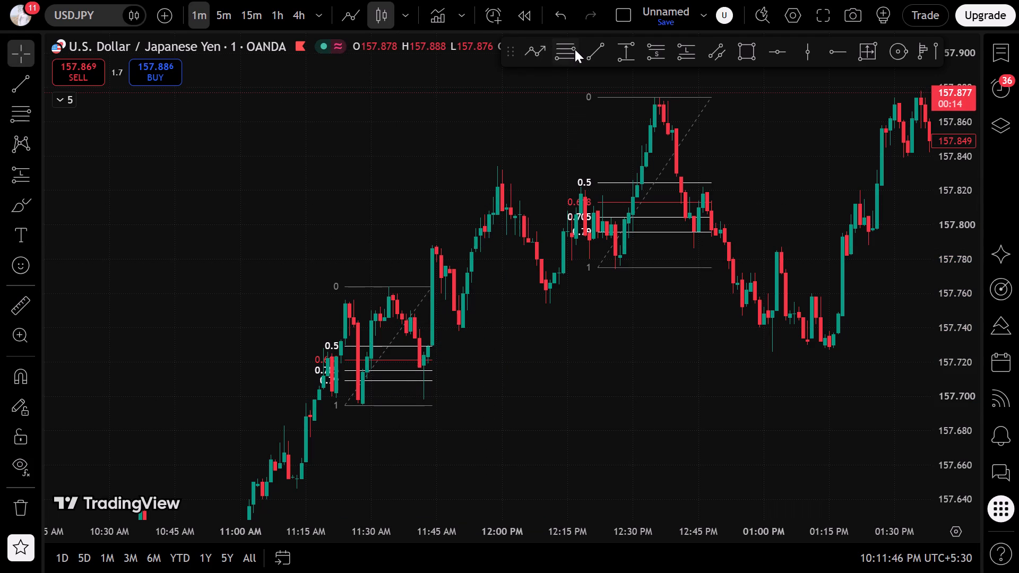
click(564, 44)
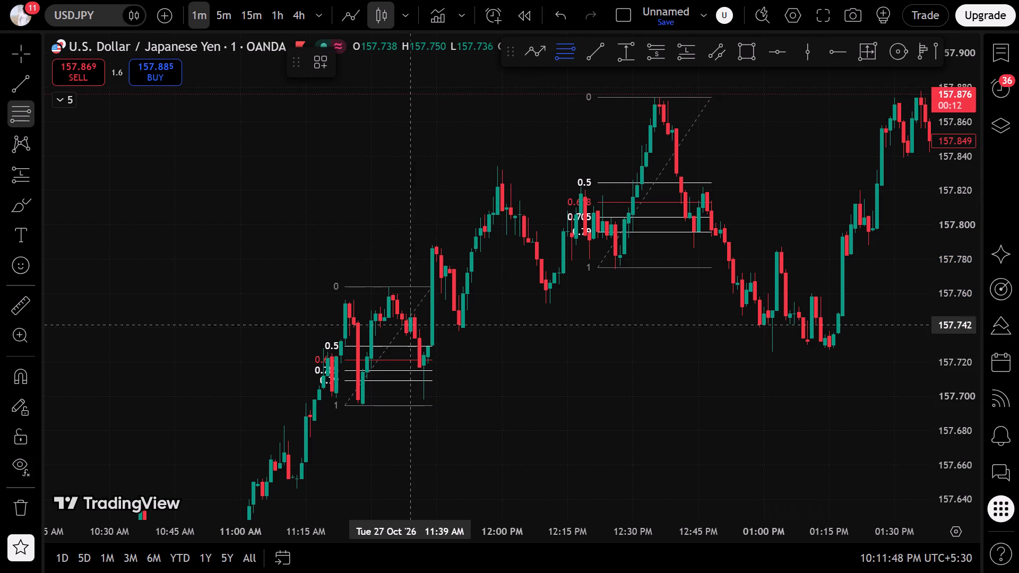
click(444, 332)
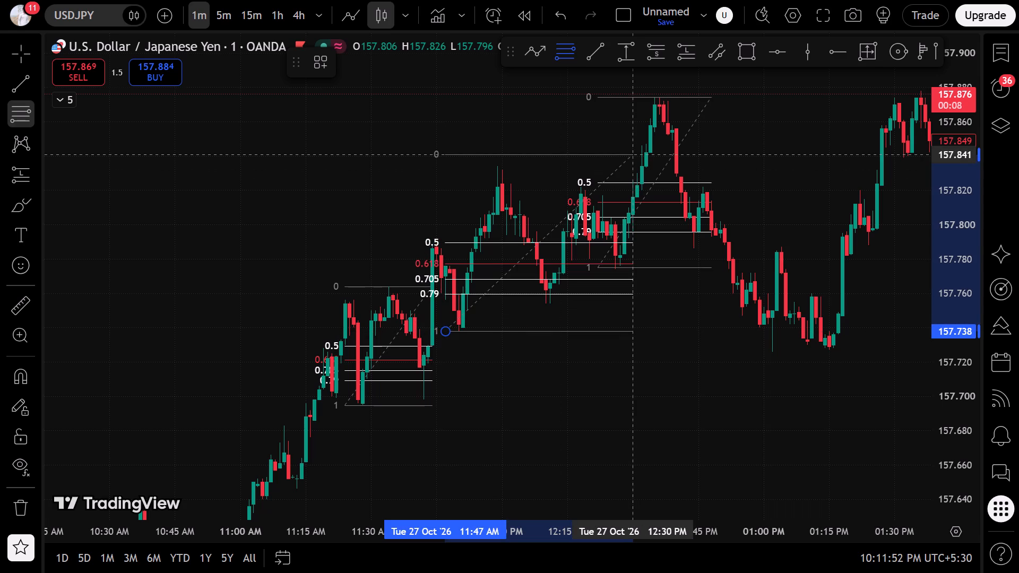
click(625, 166)
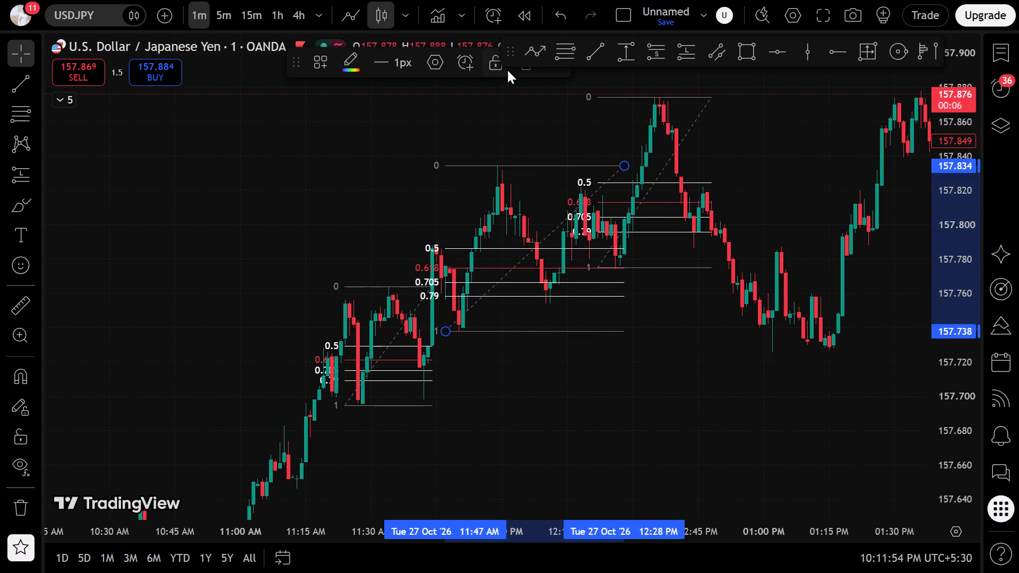
drag(398, 154, 391, 169)
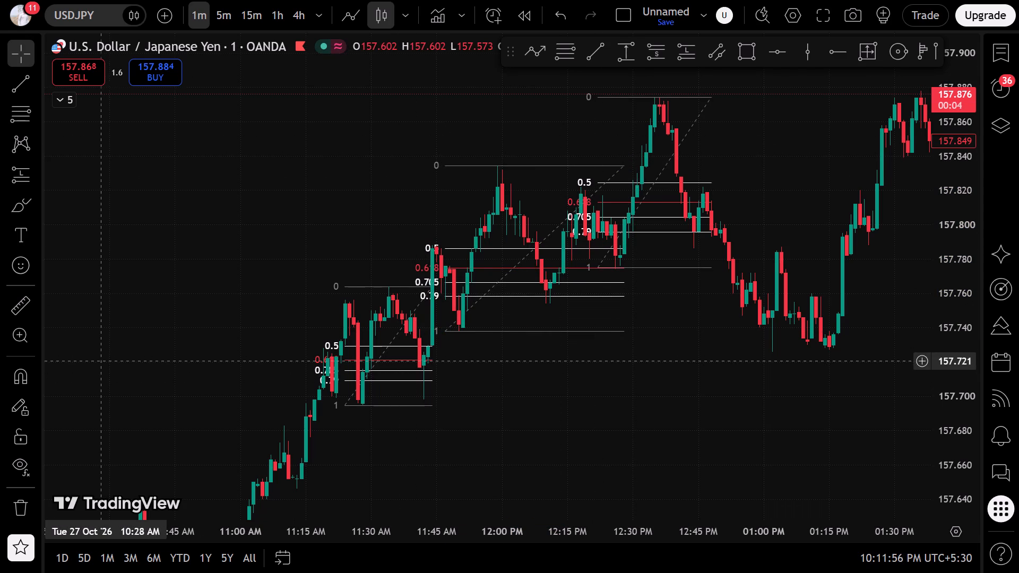
Draw a Fibonacci retracement on the 27 October early-morning rise, from about 157.442 at 1:00 AM to about 157.508 at 1:33 AM.
drag(99, 361, 295, 127)
drag(296, 285, 728, 278)
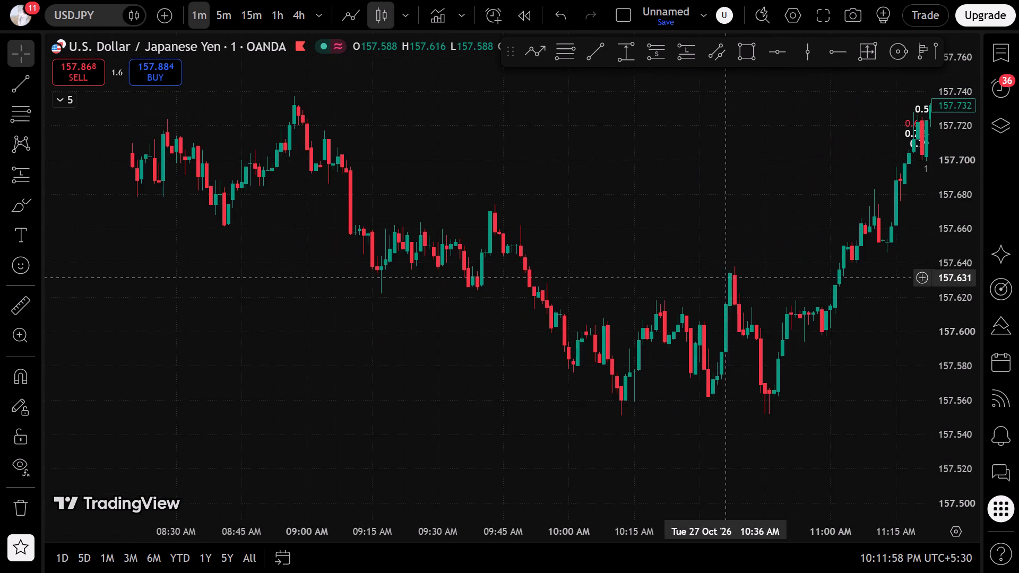
scroll(719, 279, down, 6)
drag(508, 306, 670, 373)
scroll(633, 376, up, 5)
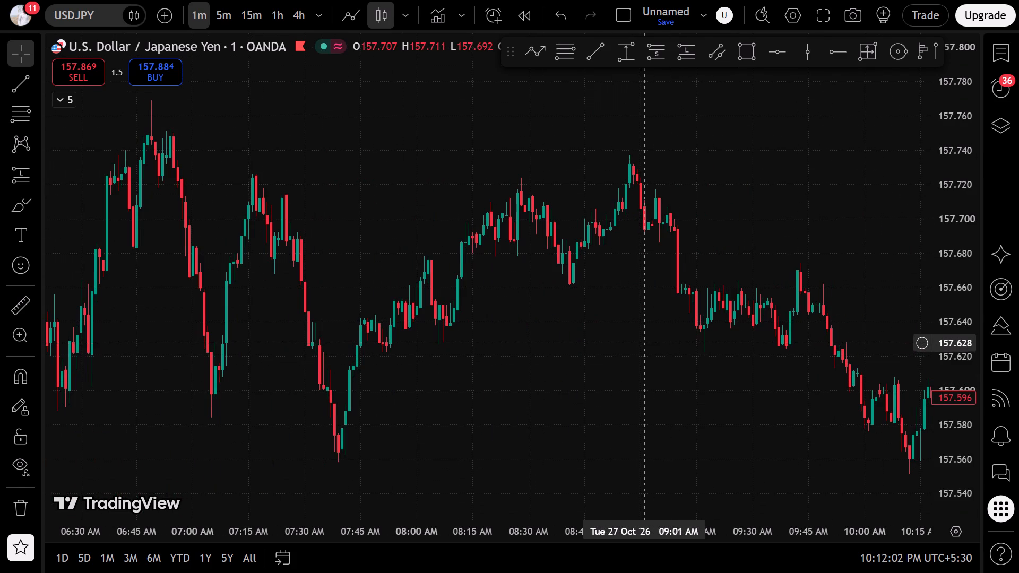
scroll(649, 338, down, 3)
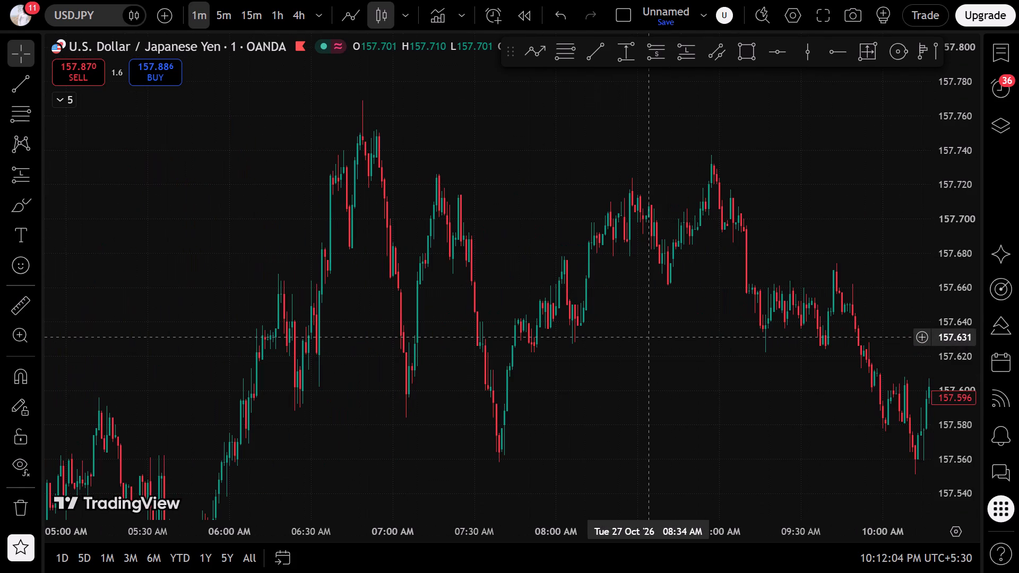
drag(545, 361, 869, 242)
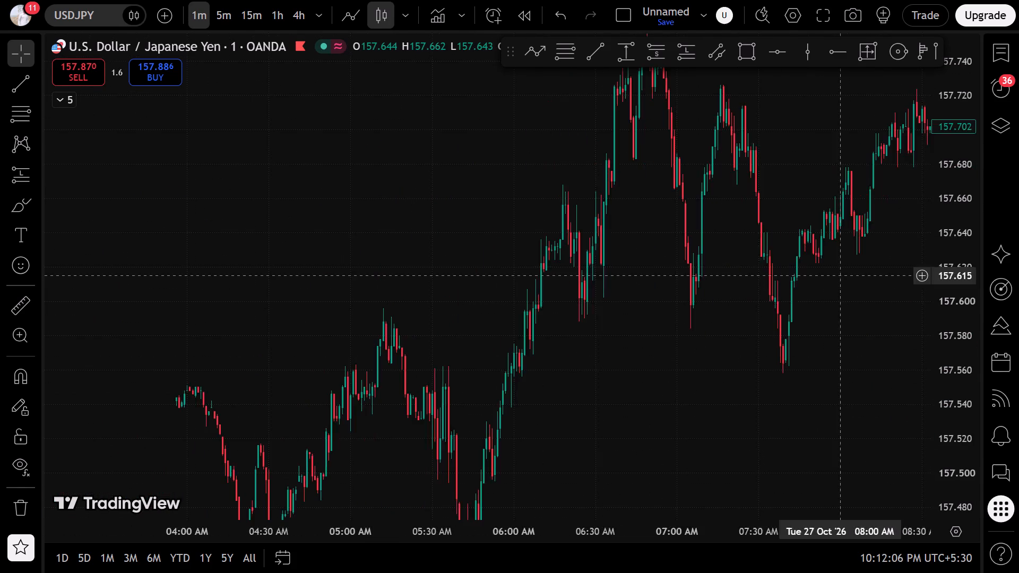
click(643, 404)
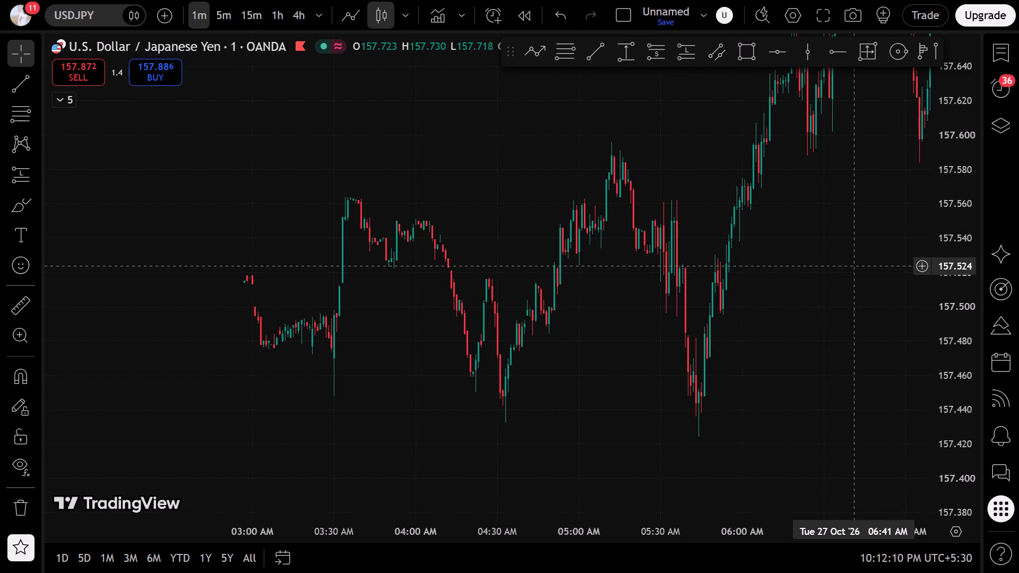
drag(606, 306, 986, 322)
drag(428, 345, 679, 343)
drag(621, 416, 671, 372)
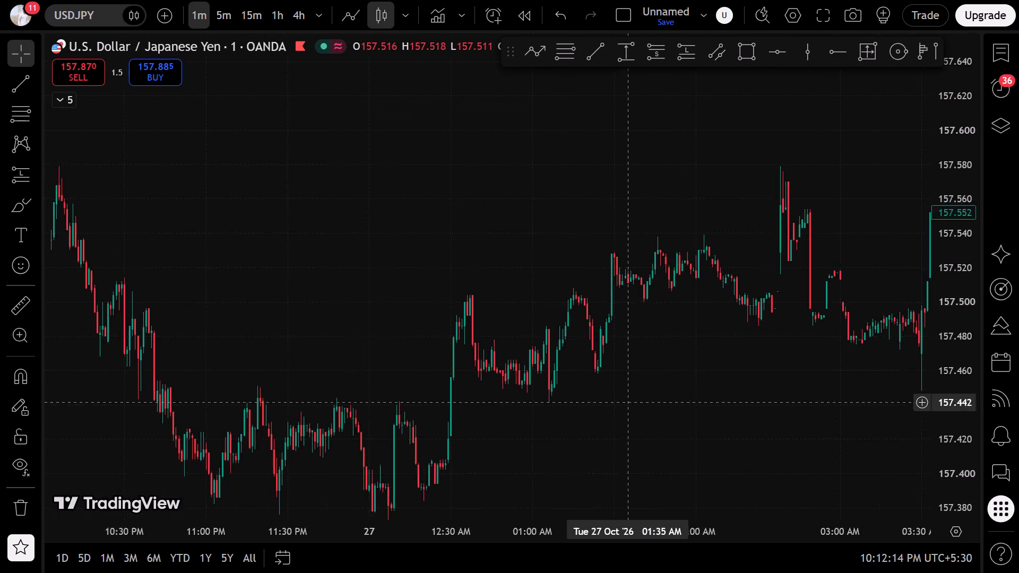
drag(671, 372, 715, 355)
scroll(695, 345, up, 5)
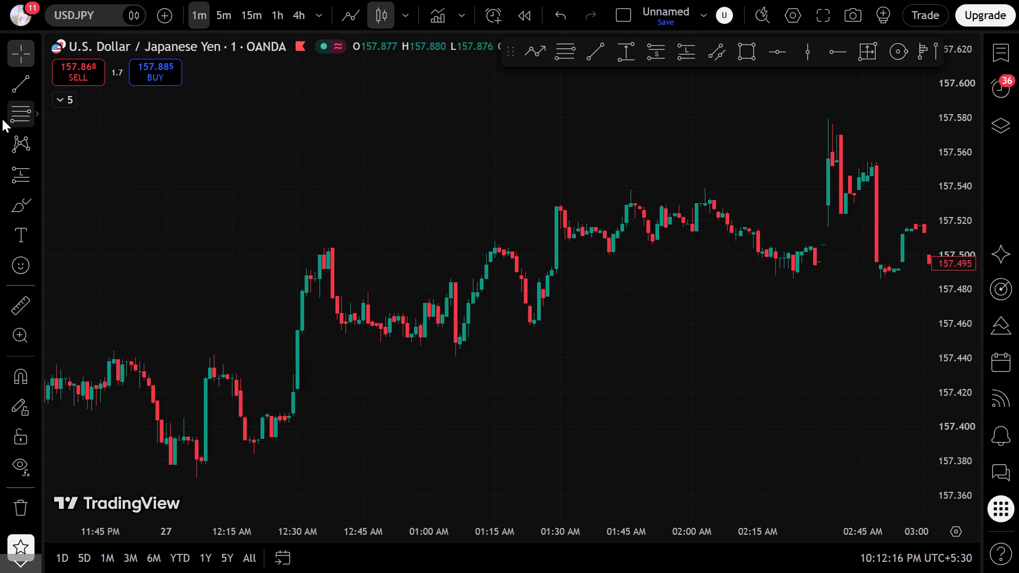
click(2, 119)
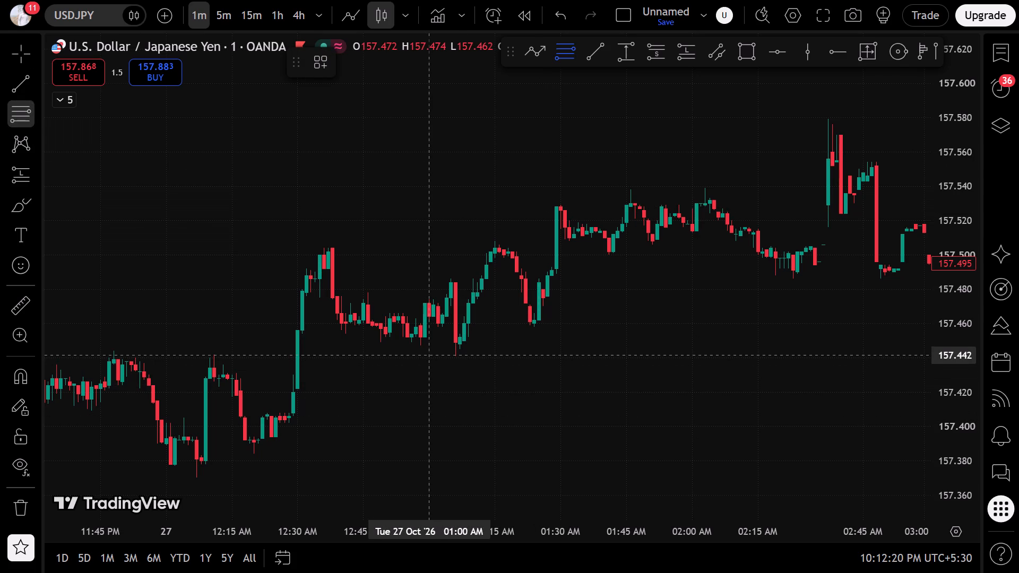
click(430, 355)
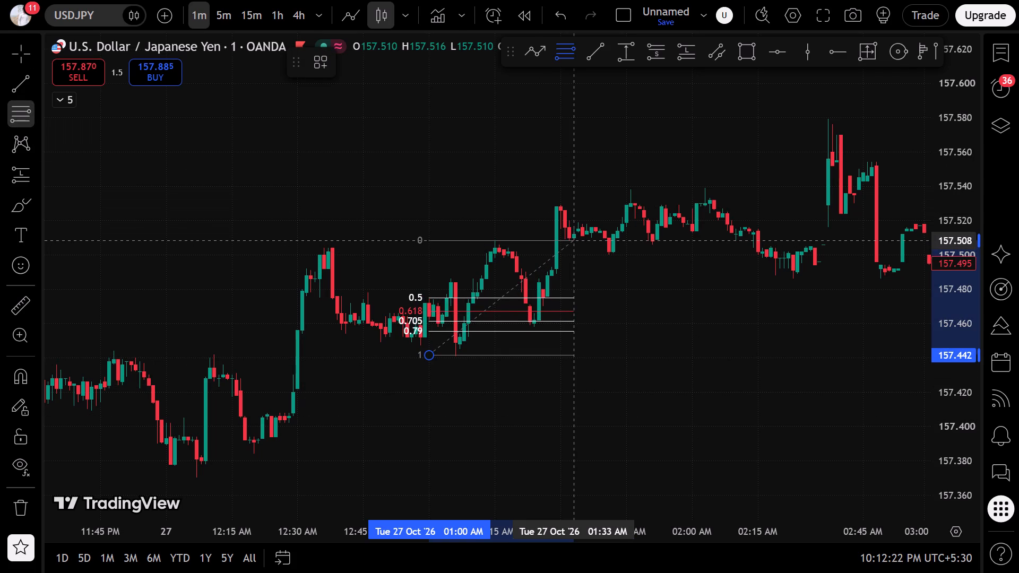
click(575, 241)
click(637, 328)
Draw a Fibonacci retracement on the 26 October decline, from about 157.515 at 10:25 PM to about 157.445 at 10:52 PM.
scroll(645, 333, down, 3)
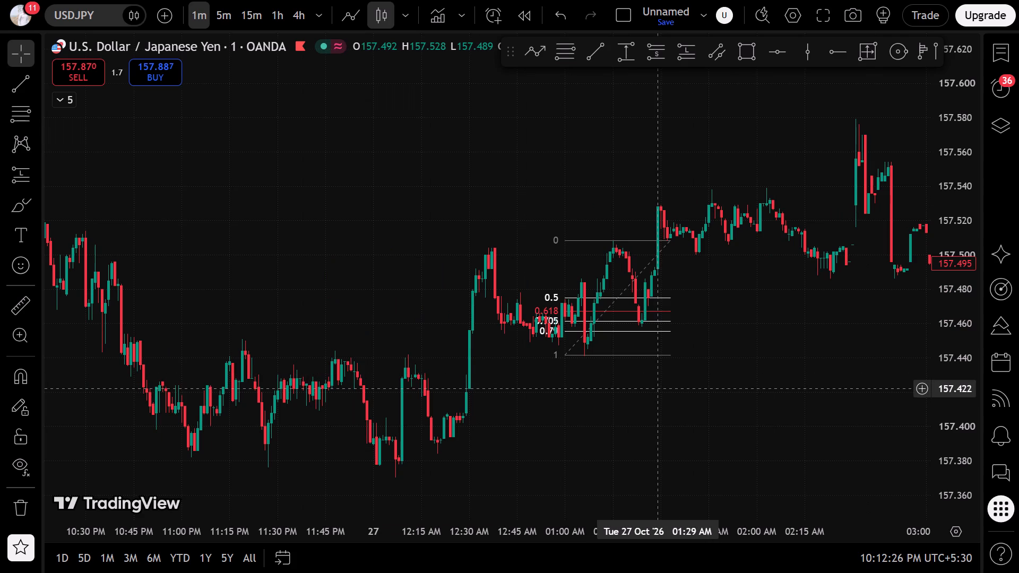
drag(624, 413, 322, 466)
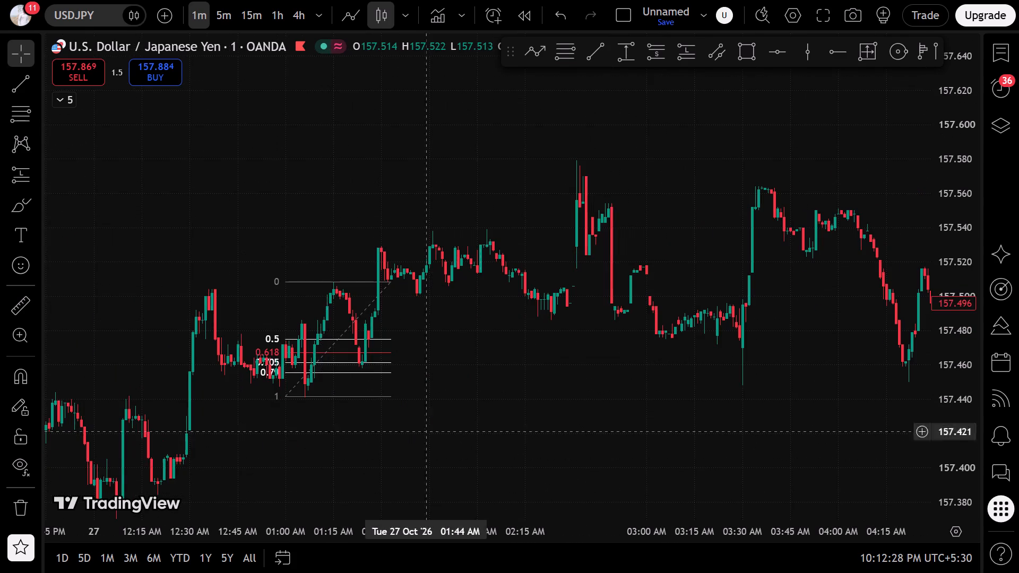
drag(482, 412, 208, 410)
scroll(206, 406, down, 6)
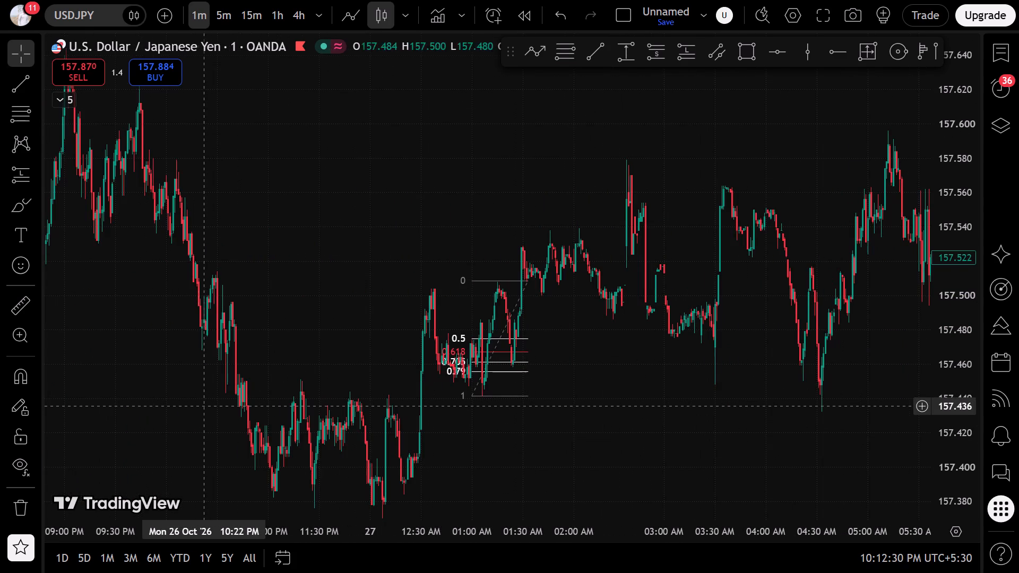
drag(175, 384, 713, 464)
scroll(595, 432, up, 6)
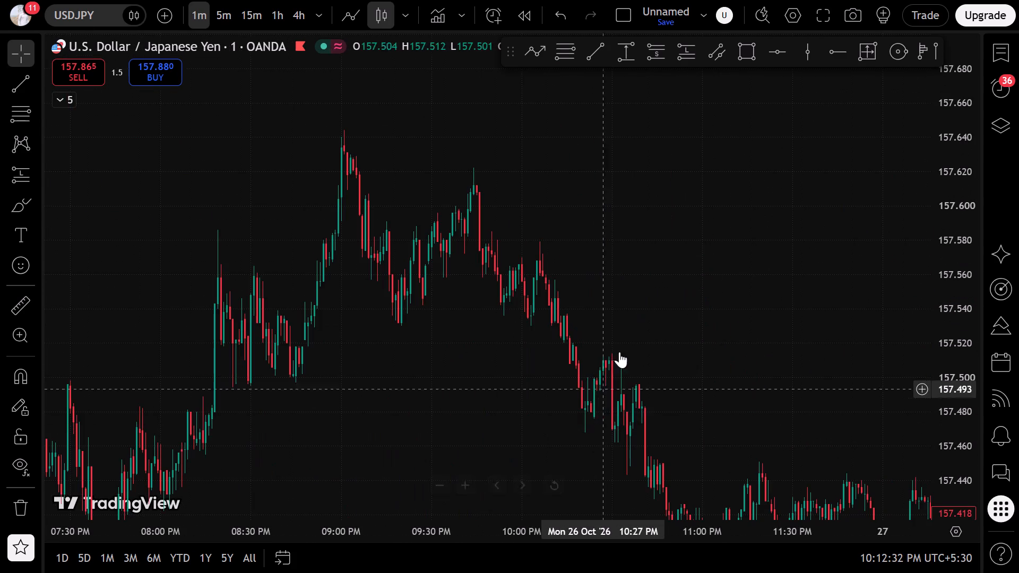
scroll(643, 292, up, 2)
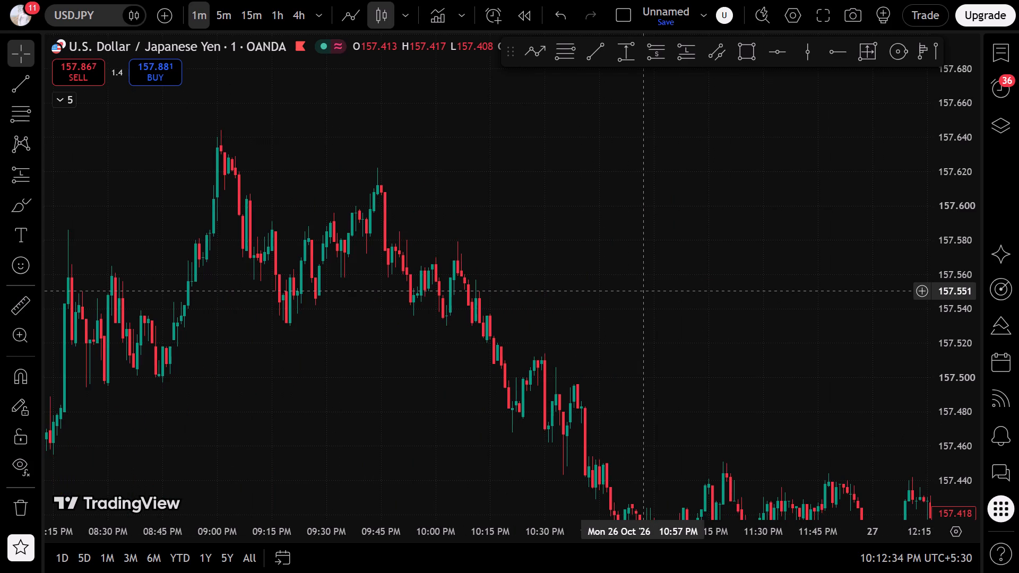
drag(580, 331, 545, 240)
scroll(616, 351, up, 3)
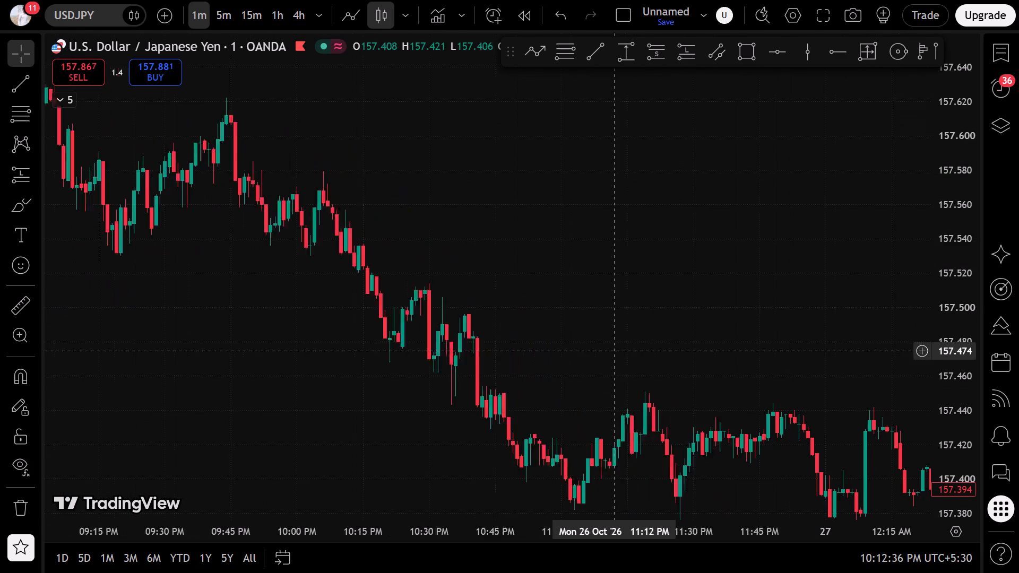
scroll(616, 351, up, 1)
click(8, 114)
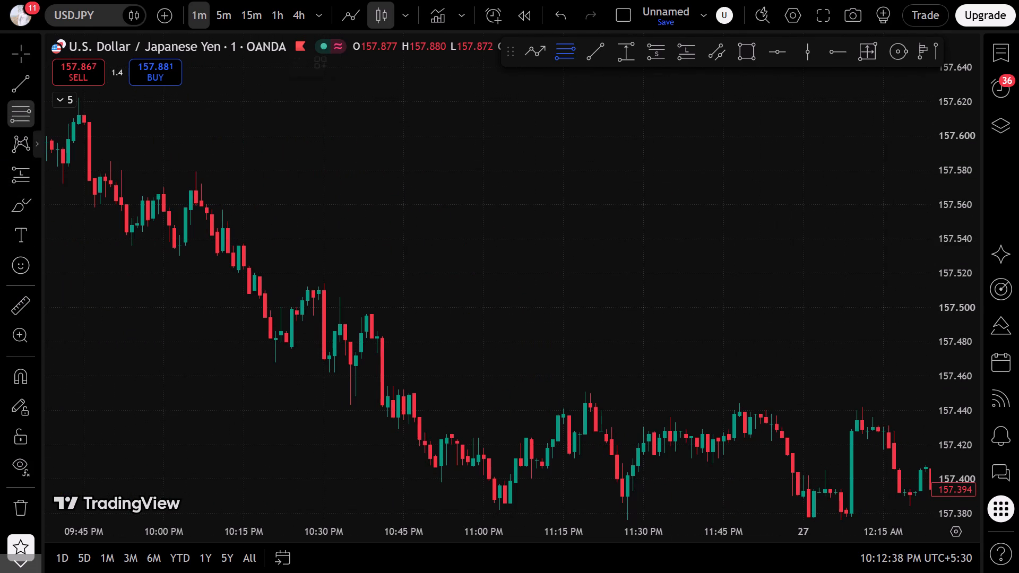
click(299, 282)
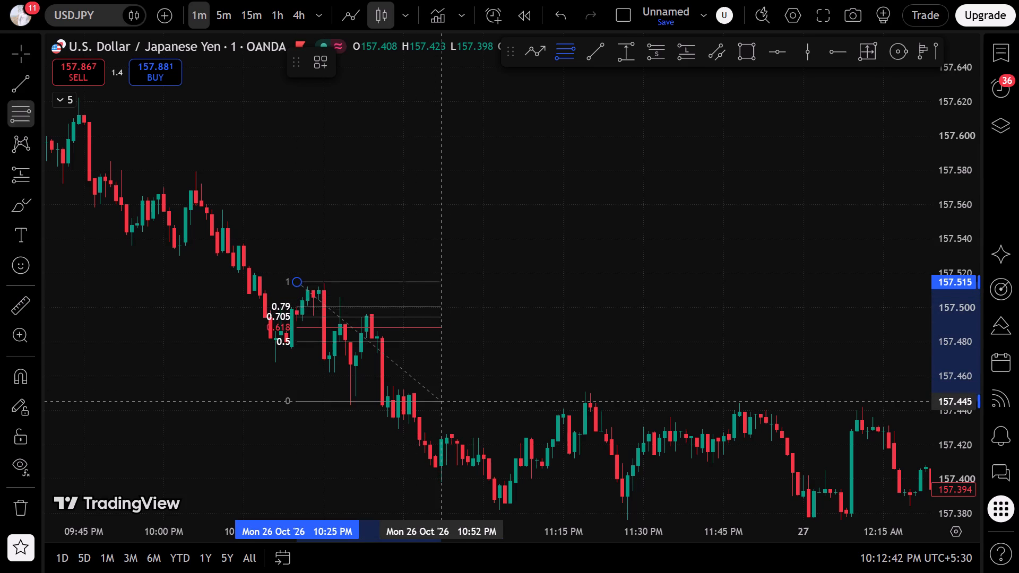
click(437, 404)
drag(253, 430, 235, 430)
Draw a Fibonacci retracement on the 26 October evening rise, from about 157.496 at 8:34 PM to about 157.642 at 9:41 PM.
drag(128, 428, 90, 306)
scroll(172, 401, down, 6)
drag(395, 338, 450, 345)
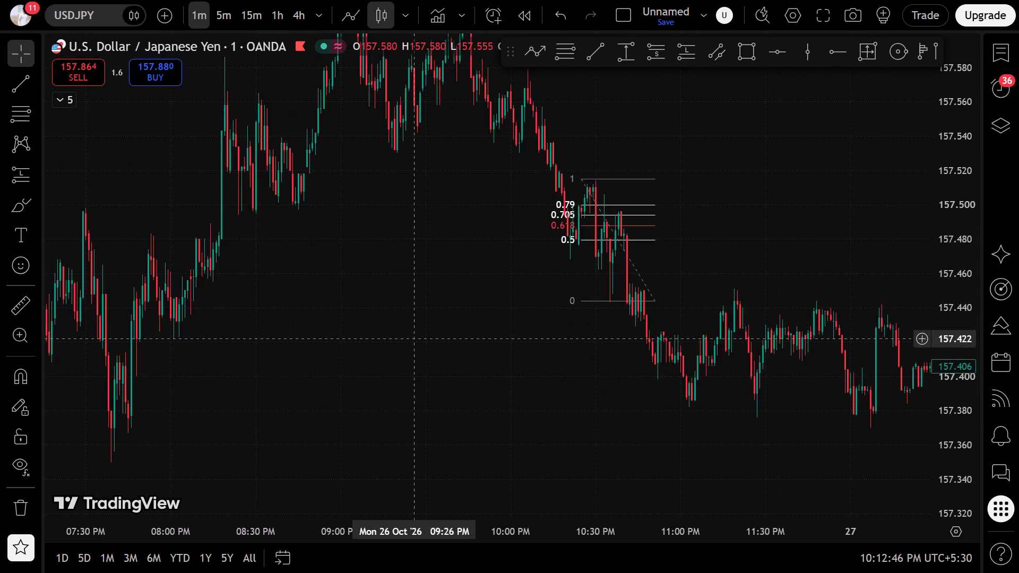
drag(450, 345, 647, 385)
drag(464, 366, 588, 409)
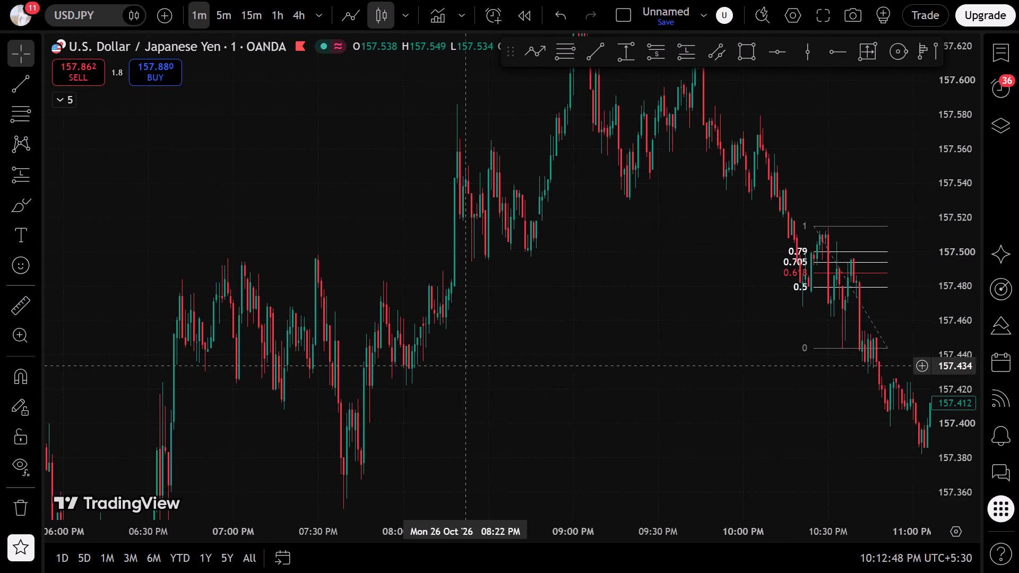
drag(588, 409, 609, 412)
scroll(606, 409, up, 5)
drag(520, 394, 726, 456)
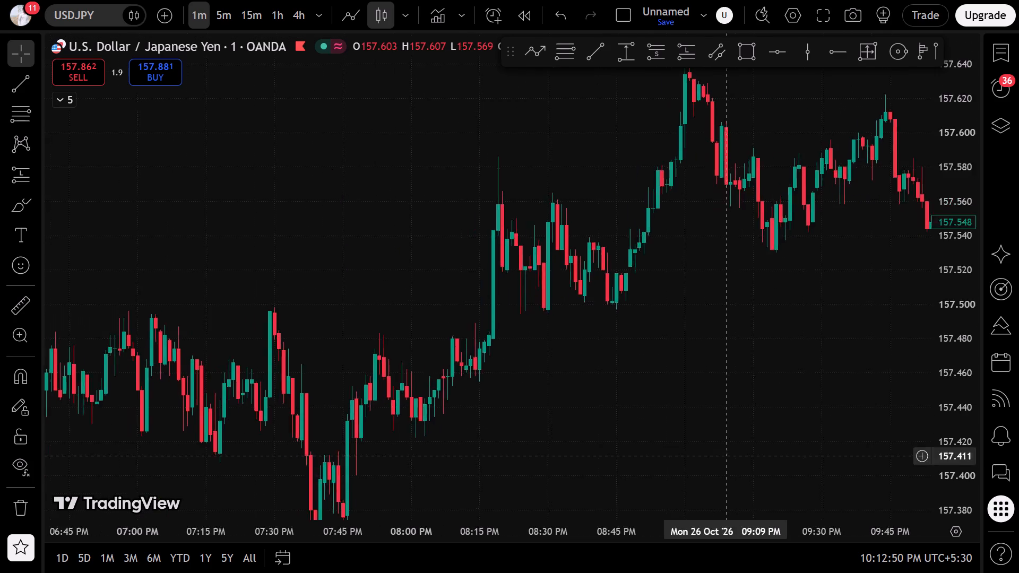
drag(726, 456, 541, 476)
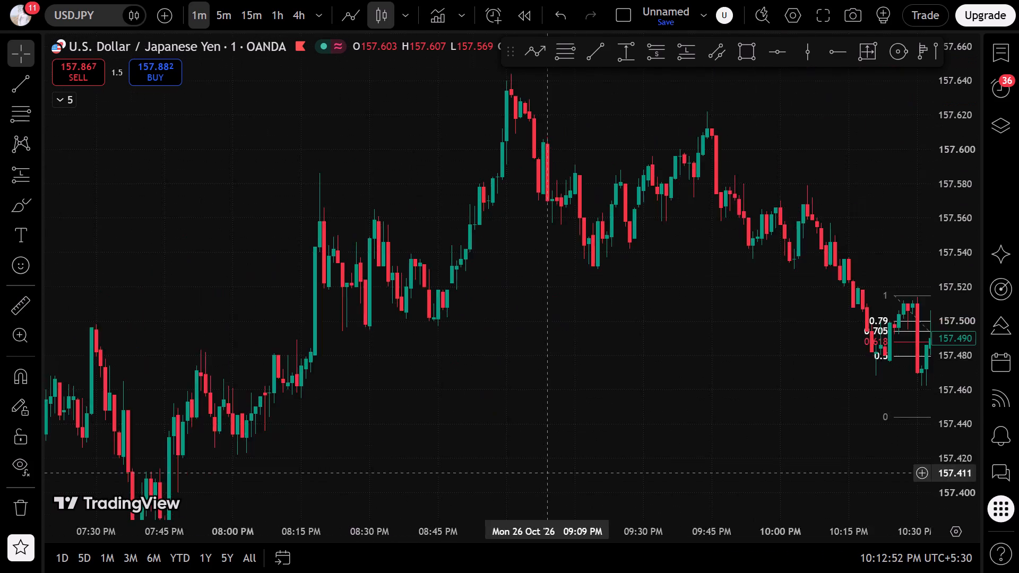
drag(541, 476, 468, 527)
click(0, 115)
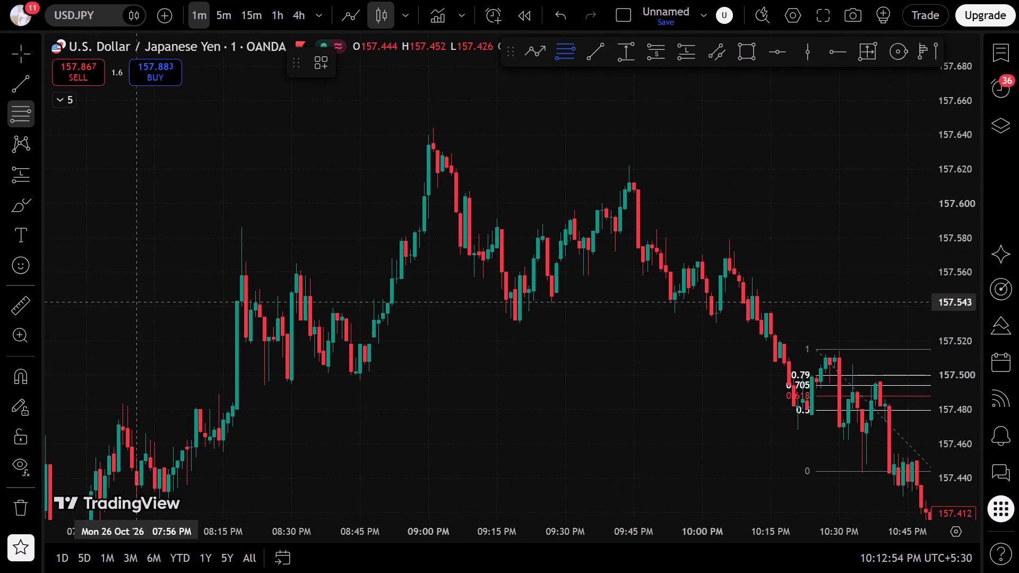
click(310, 383)
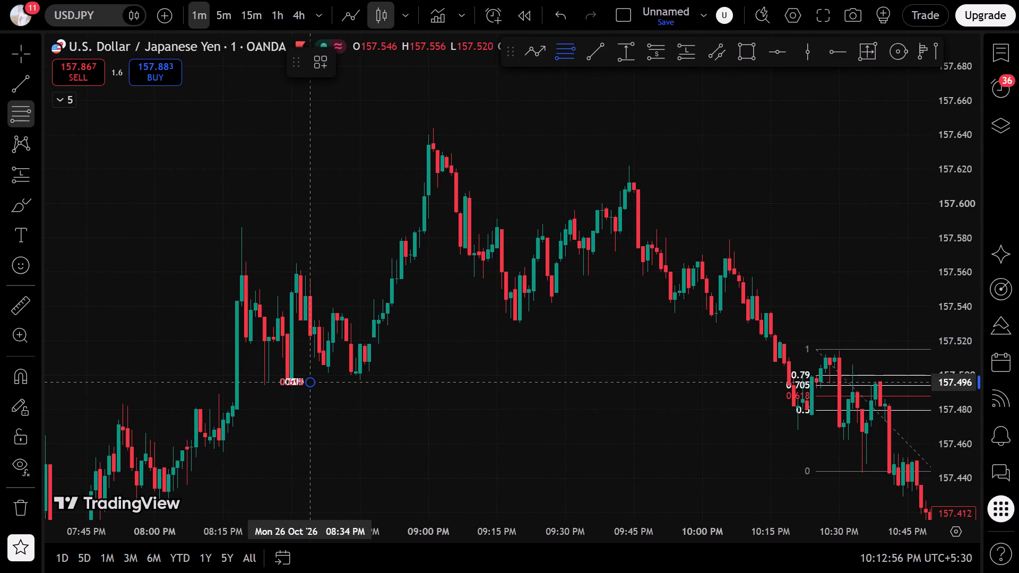
click(618, 129)
drag(241, 353, 227, 363)
Start a Fibonacci retracement on the 26 October afternoon price swing, near the low around 4:00 PM.
drag(124, 371, 403, 227)
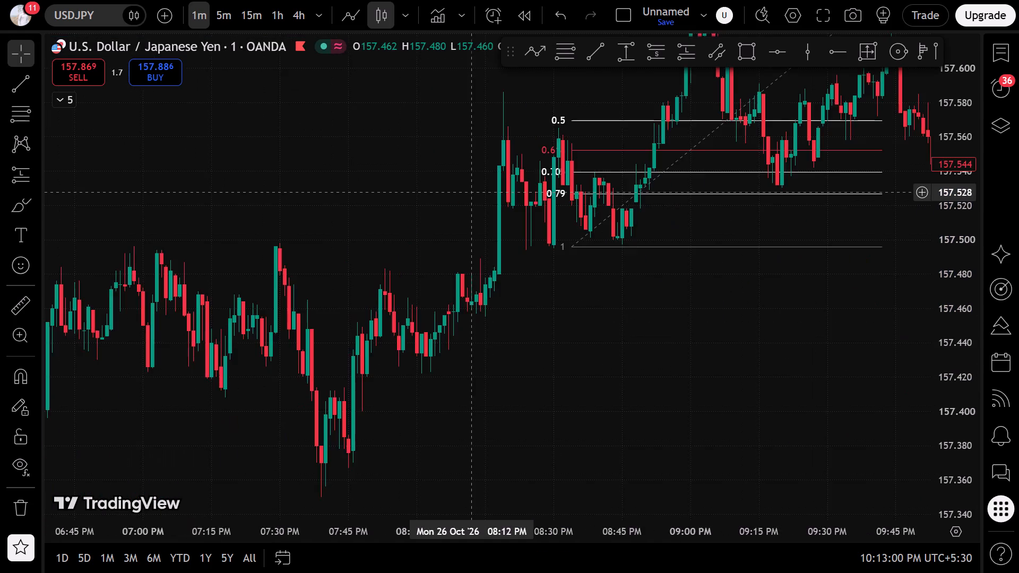
scroll(472, 192, down, 2)
drag(345, 365, 798, 210)
drag(428, 284, 758, 242)
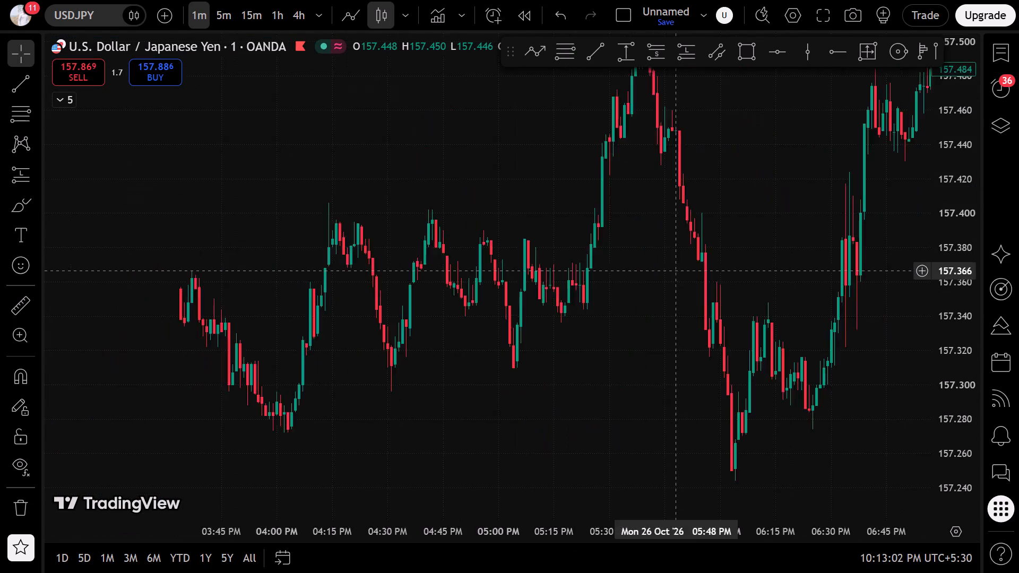
drag(758, 242, 359, 384)
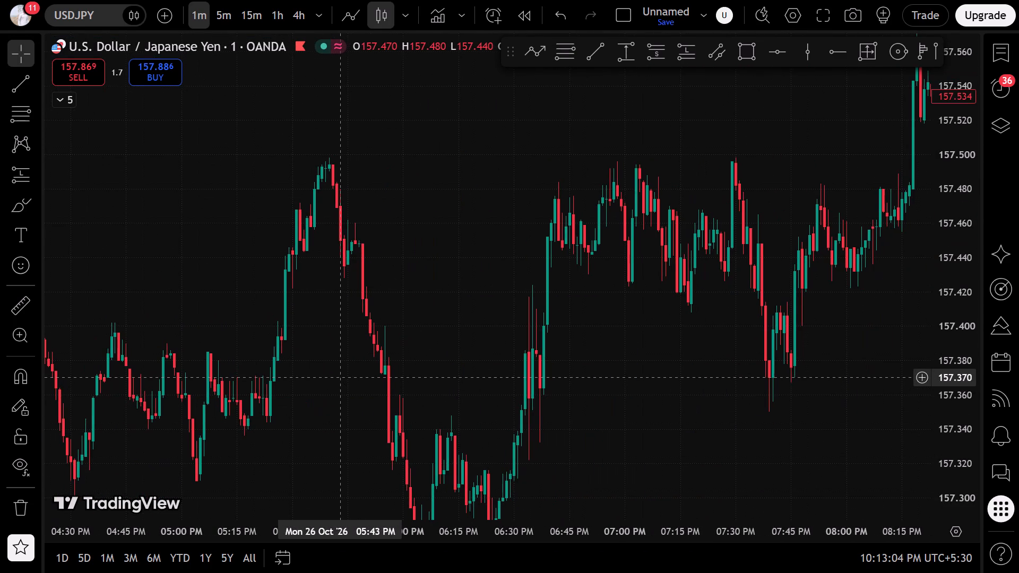
scroll(340, 354, down, 6)
drag(307, 407, 710, 202)
scroll(519, 309, up, 5)
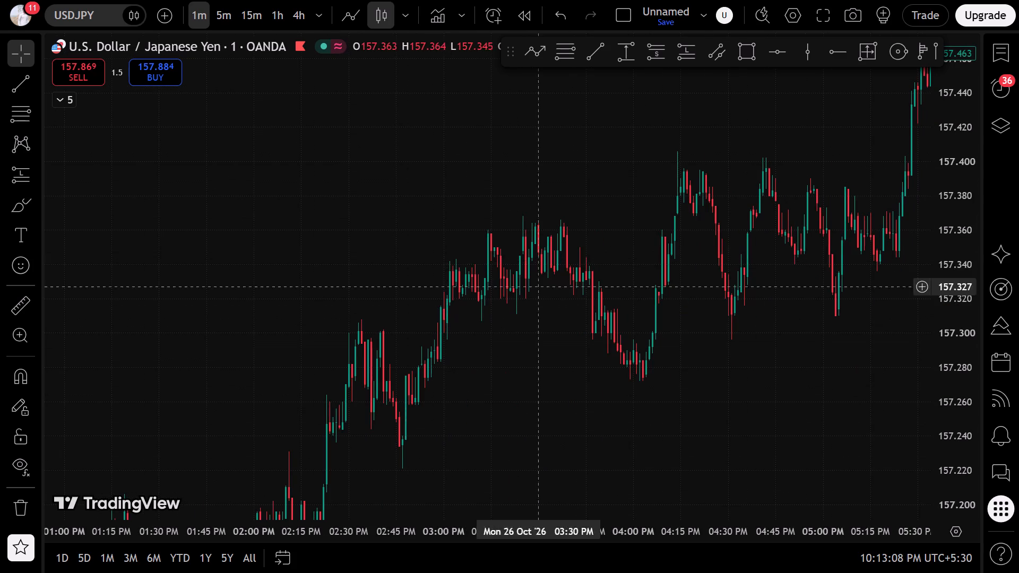
drag(555, 358, 357, 360)
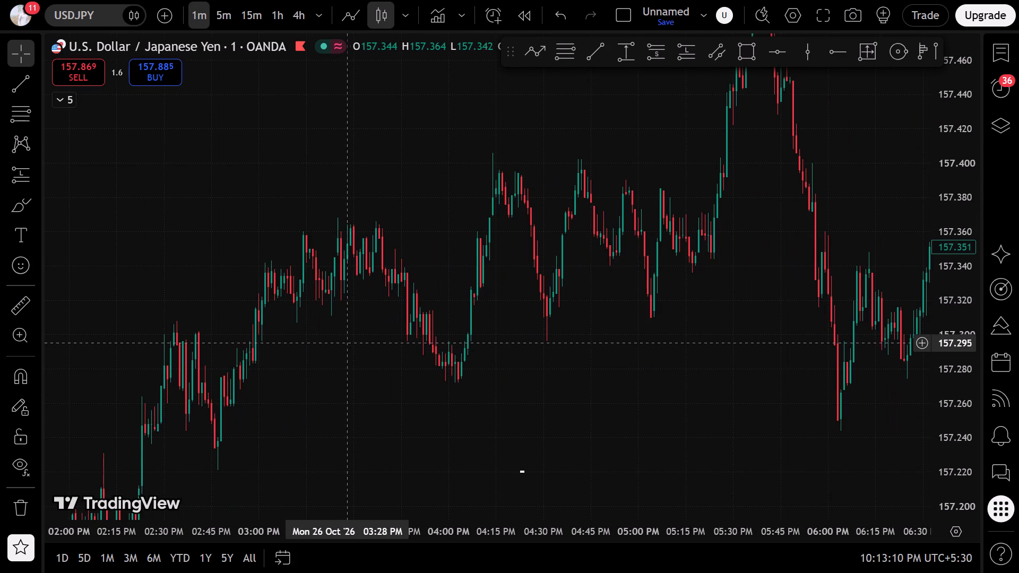
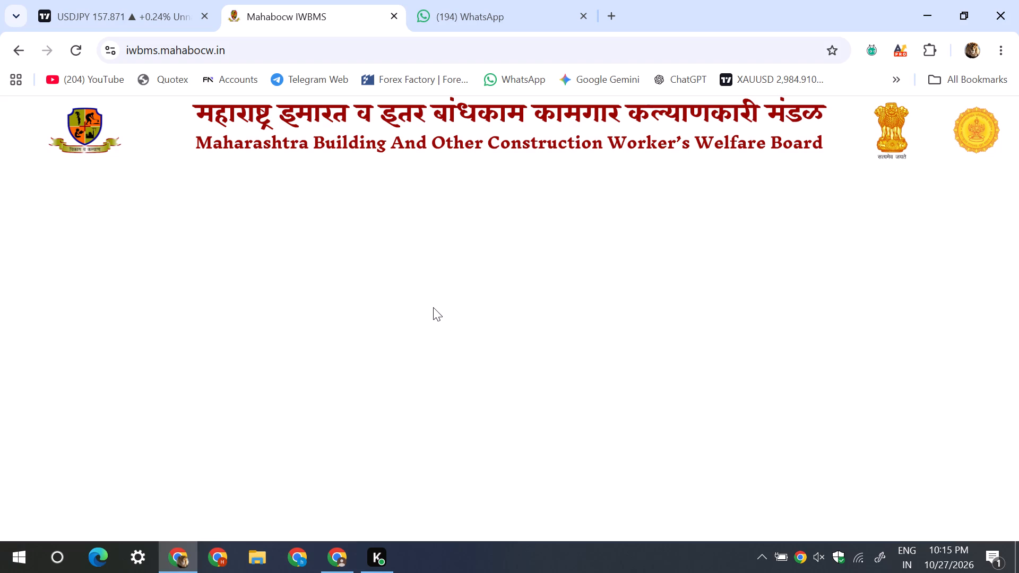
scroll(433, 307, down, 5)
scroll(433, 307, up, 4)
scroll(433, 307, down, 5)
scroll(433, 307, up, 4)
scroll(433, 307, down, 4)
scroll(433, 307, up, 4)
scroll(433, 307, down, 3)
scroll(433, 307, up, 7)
Reload the Maharashtra construction workers' welfare board portal page.
click(72, 52)
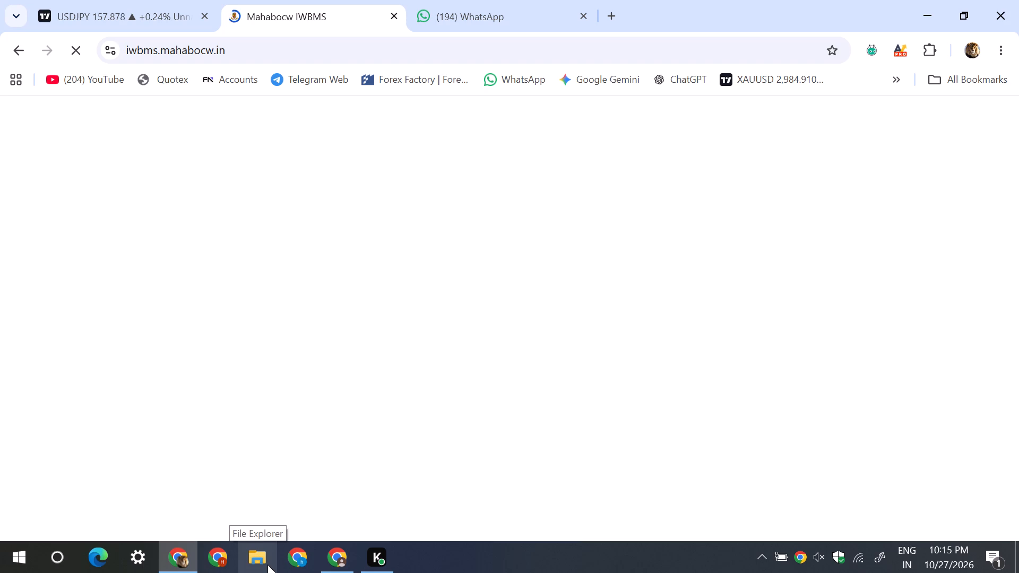
Return to the USDJPY chart and examine the 26 October price action from early afternoon through about 9 PM.
click(62, 0)
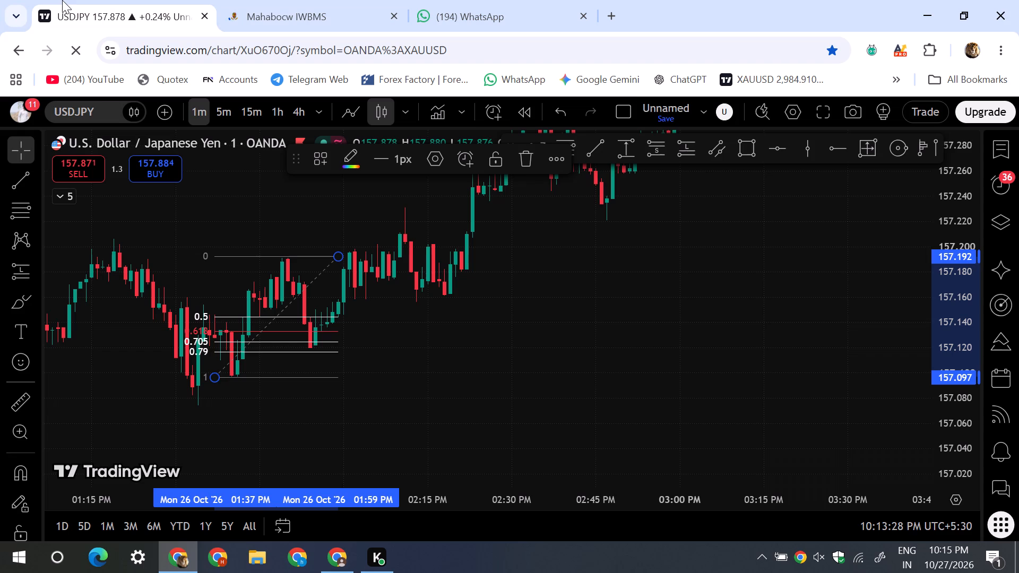
scroll(584, 270, down, 3)
drag(711, 236, 432, 464)
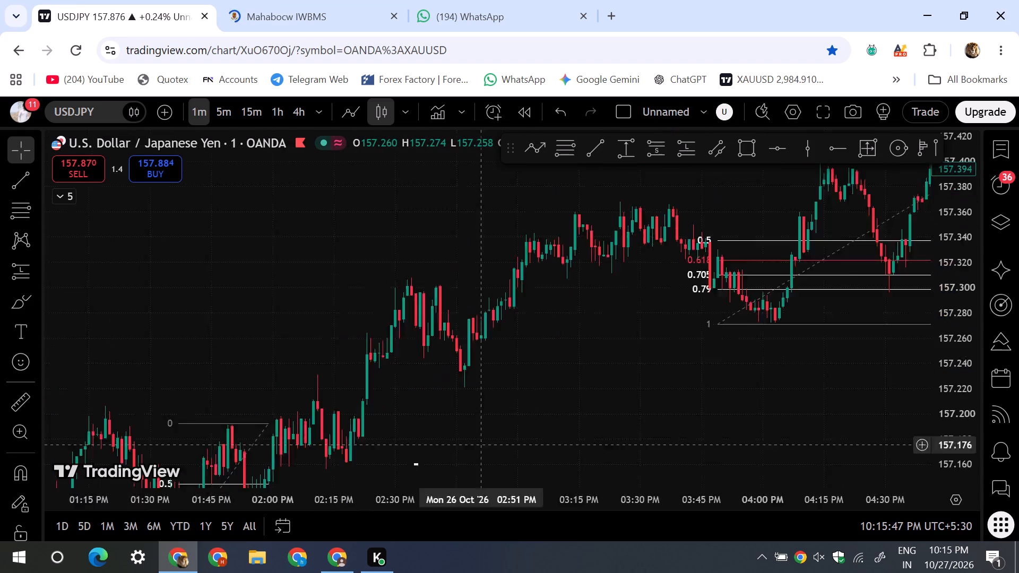
drag(432, 464, 124, 464)
drag(742, 251, 339, 426)
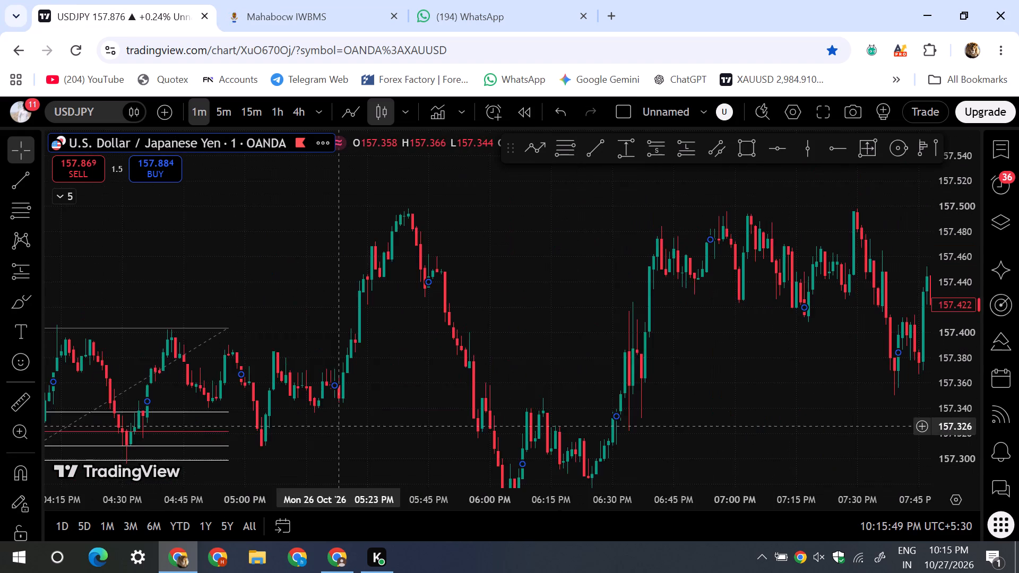
drag(339, 426, 235, 364)
drag(546, 227, 296, 338)
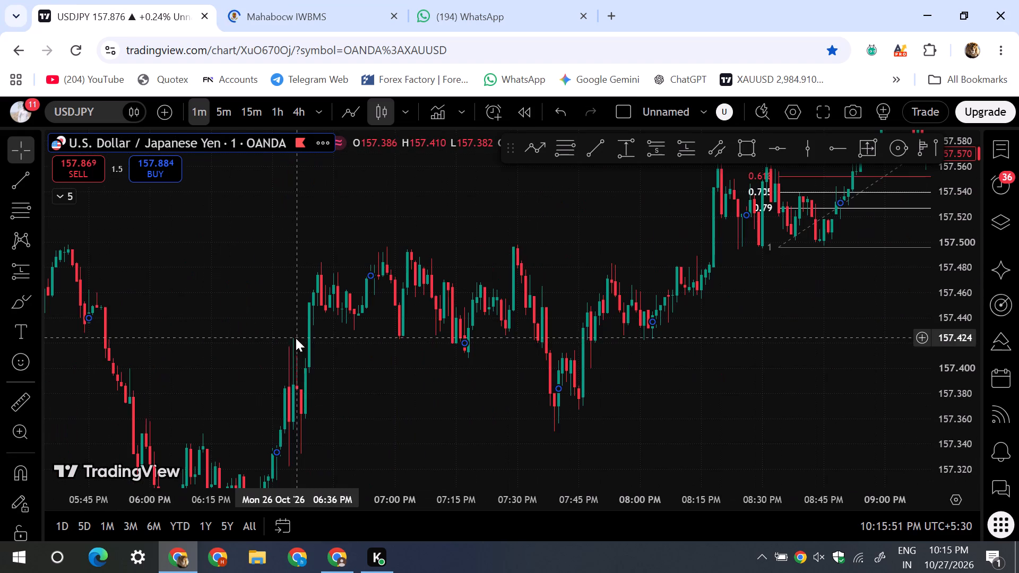
drag(287, 357, 292, 325)
drag(394, 267, 300, 336)
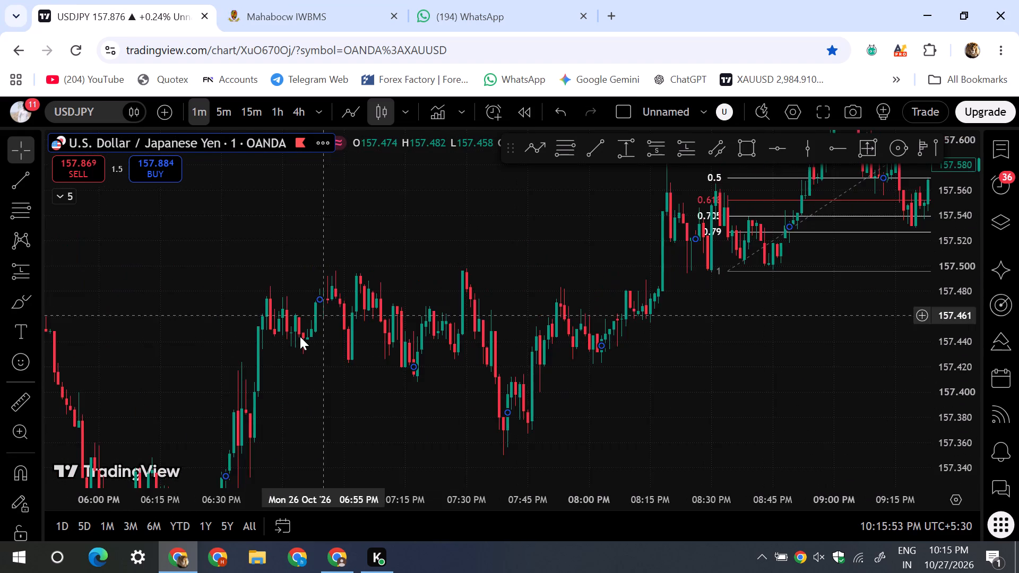
Draw a Fibonacci retracement on the 26 October midday decline, from about 157.041 at 12:05 PM to about 156.934 at 12:40 PM.
drag(300, 336, 925, 127)
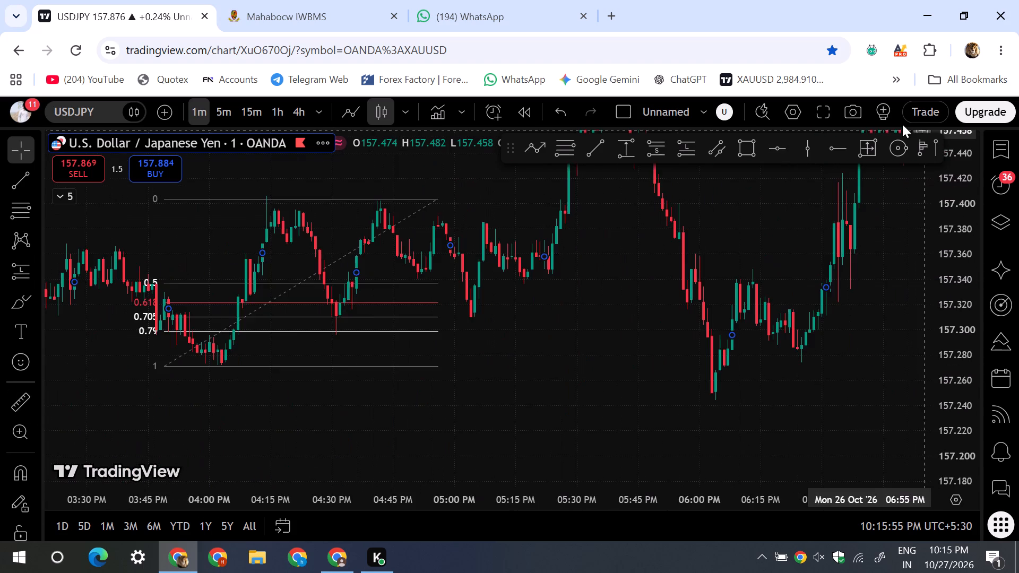
drag(487, 364, 960, 202)
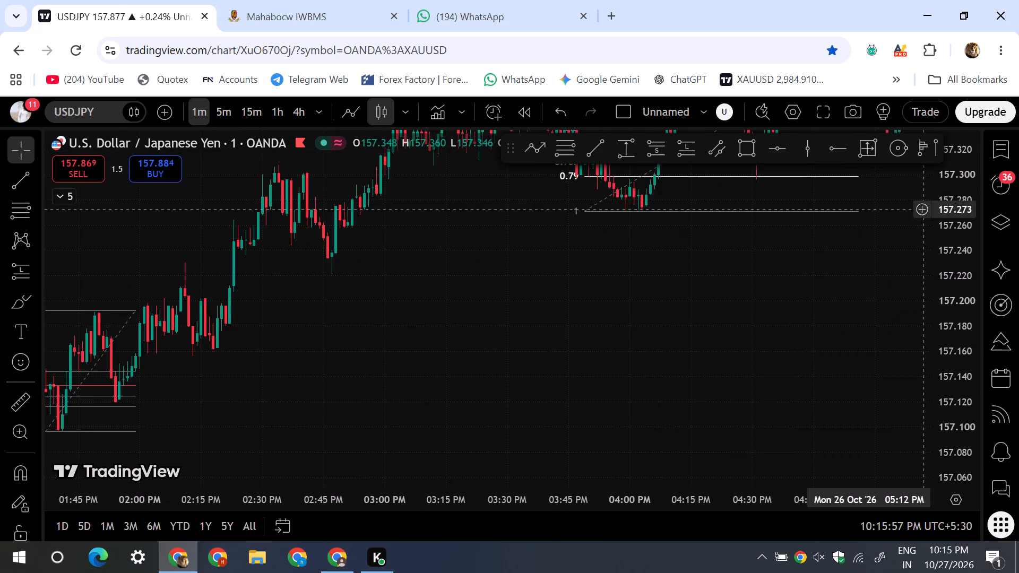
drag(377, 378, 815, 404)
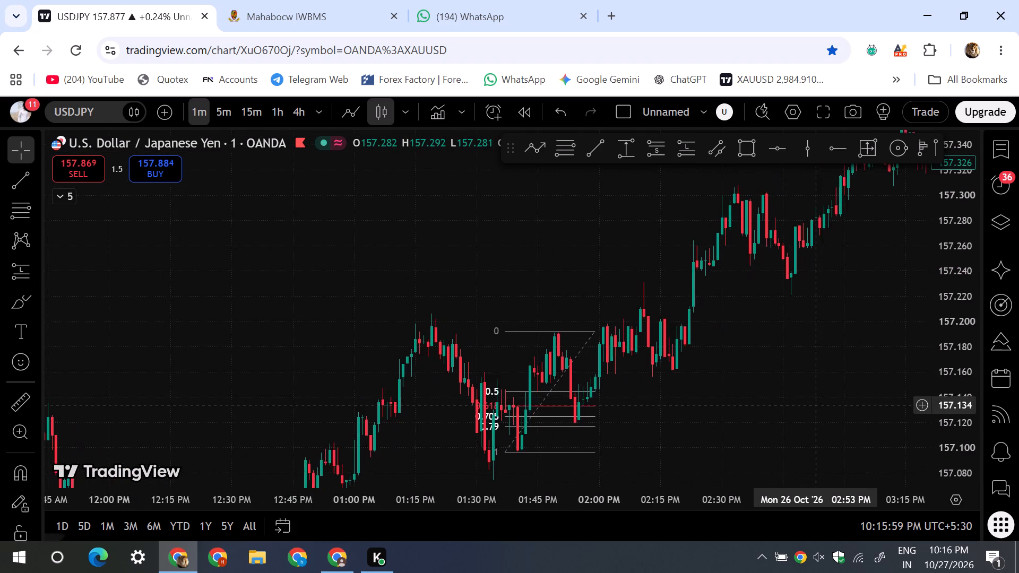
drag(815, 404, 1018, 153)
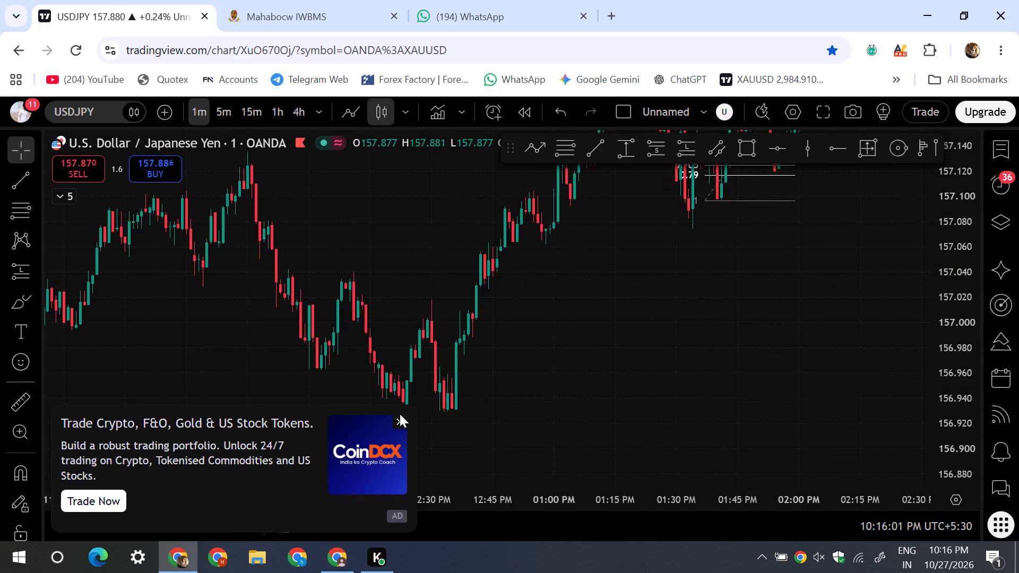
click(398, 418)
drag(416, 251, 636, 274)
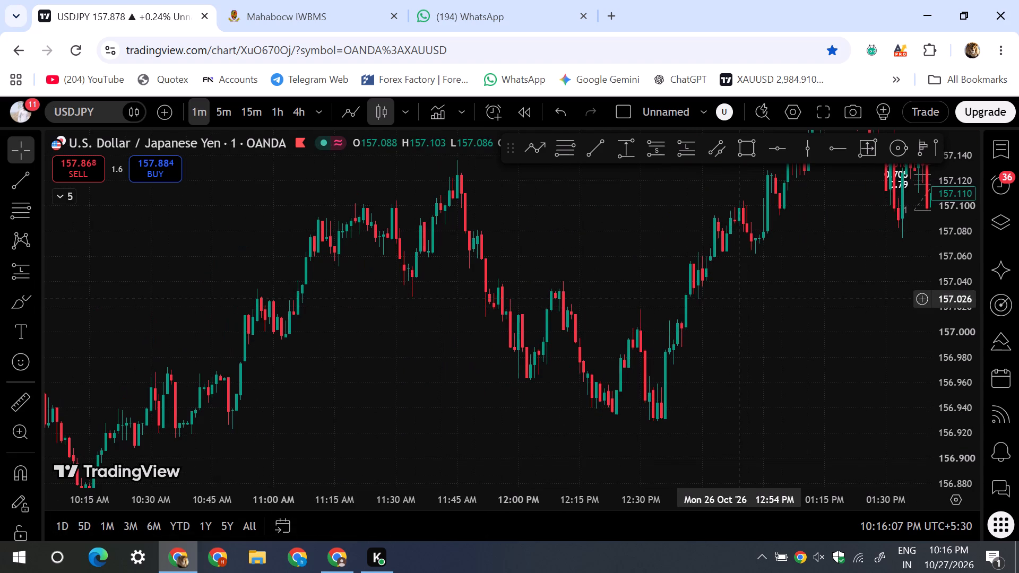
click(24, 213)
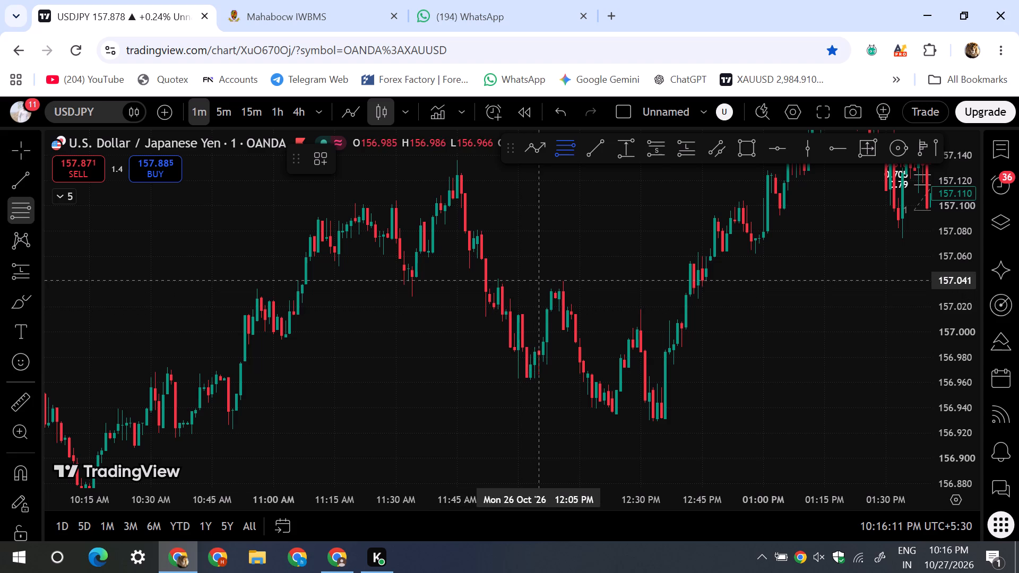
click(538, 281)
click(681, 415)
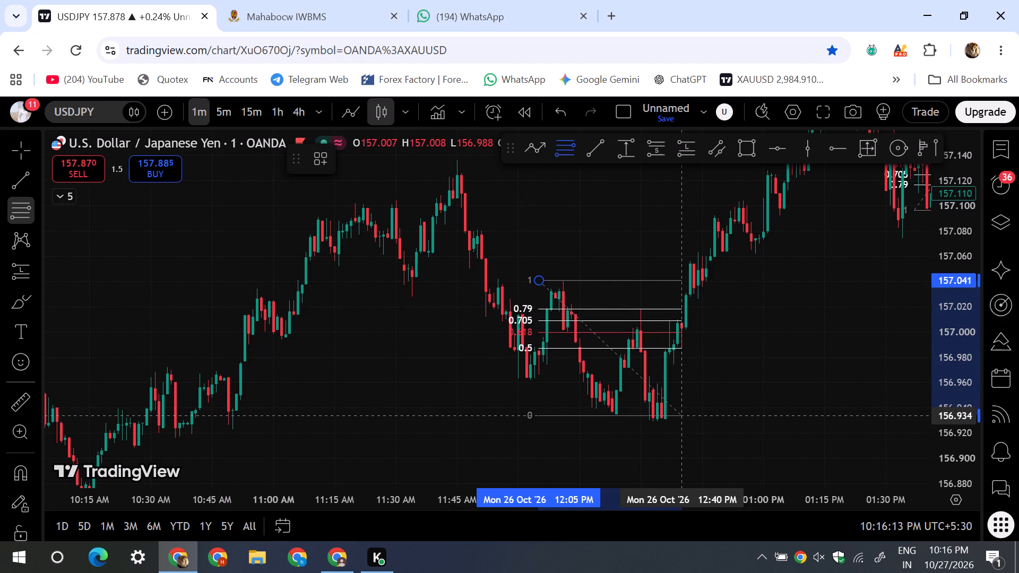
click(152, 384)
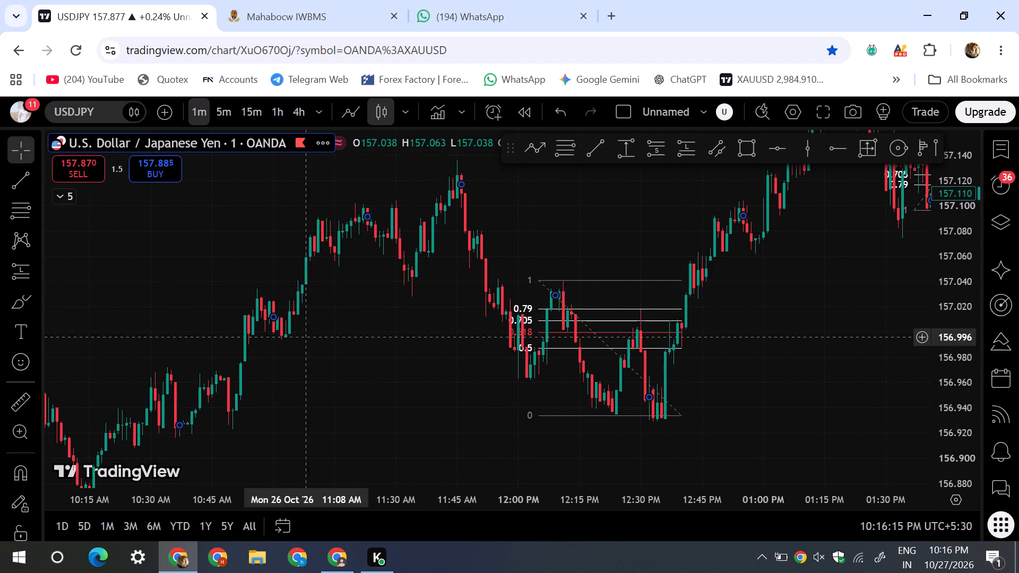
click(372, 324)
Examine the earlier 26 October price action, going back from late morning to about 3 AM.
drag(385, 416, 562, 340)
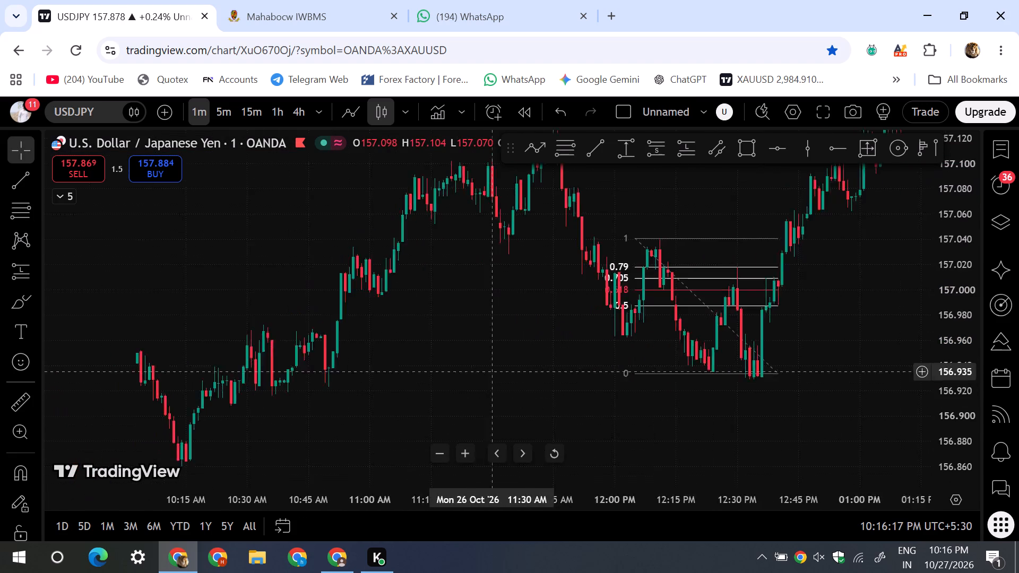
drag(562, 340, 728, 292)
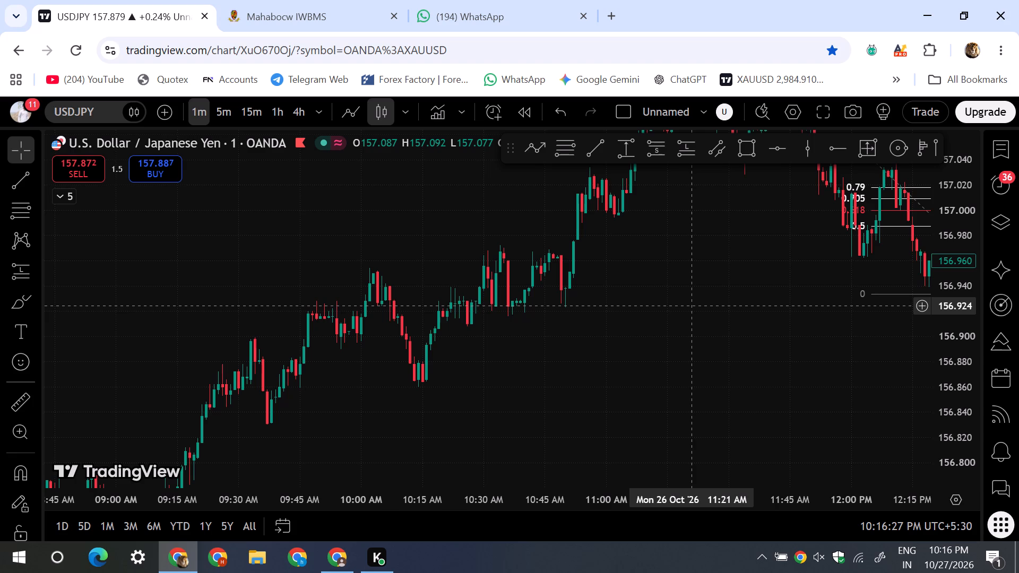
drag(465, 376, 746, 313)
drag(581, 410, 823, 290)
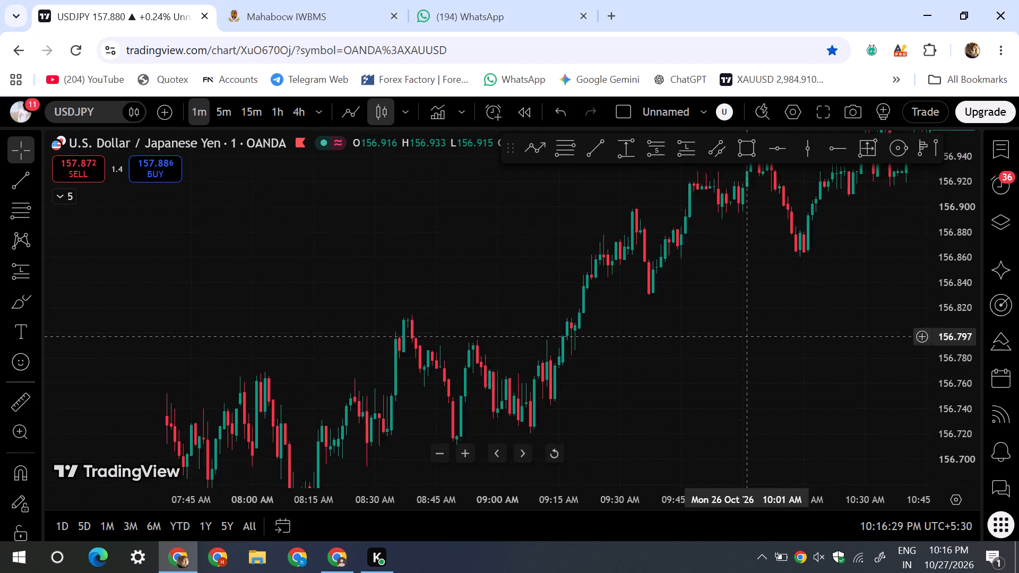
drag(823, 290, 836, 276)
drag(583, 394, 781, 323)
drag(549, 254, 736, 433)
drag(515, 273, 720, 483)
drag(520, 272, 892, 315)
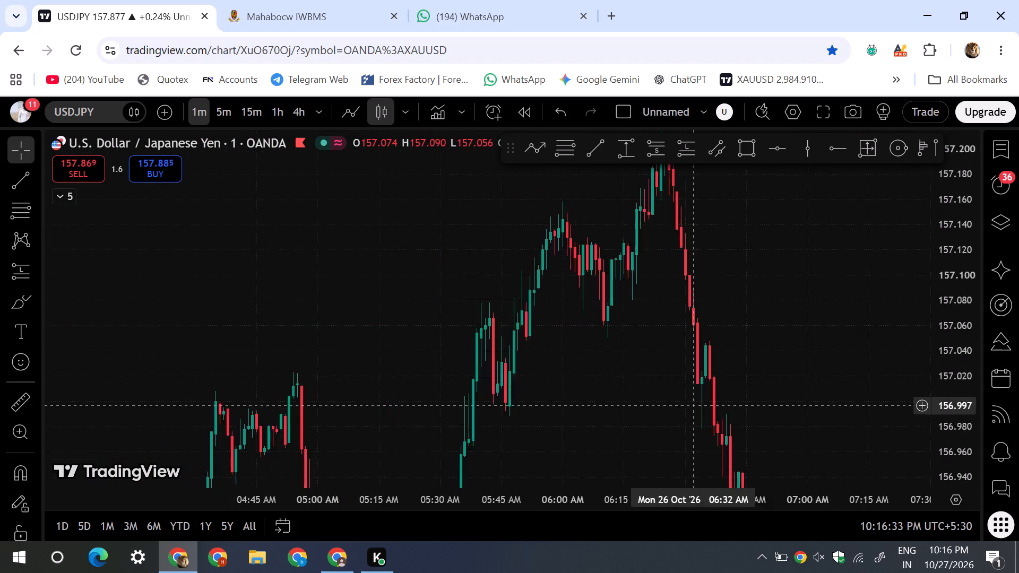
drag(892, 315, 948, 188)
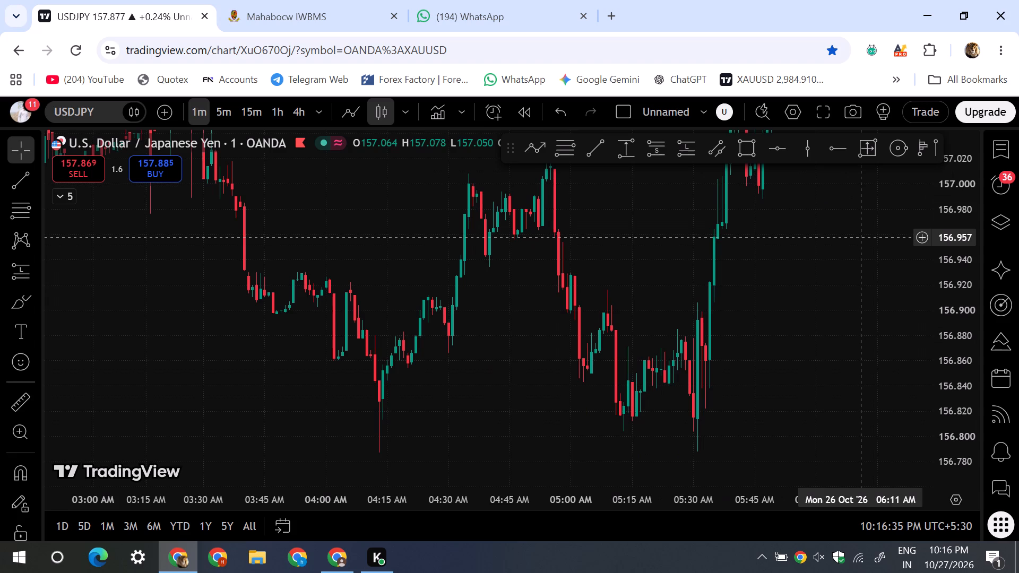
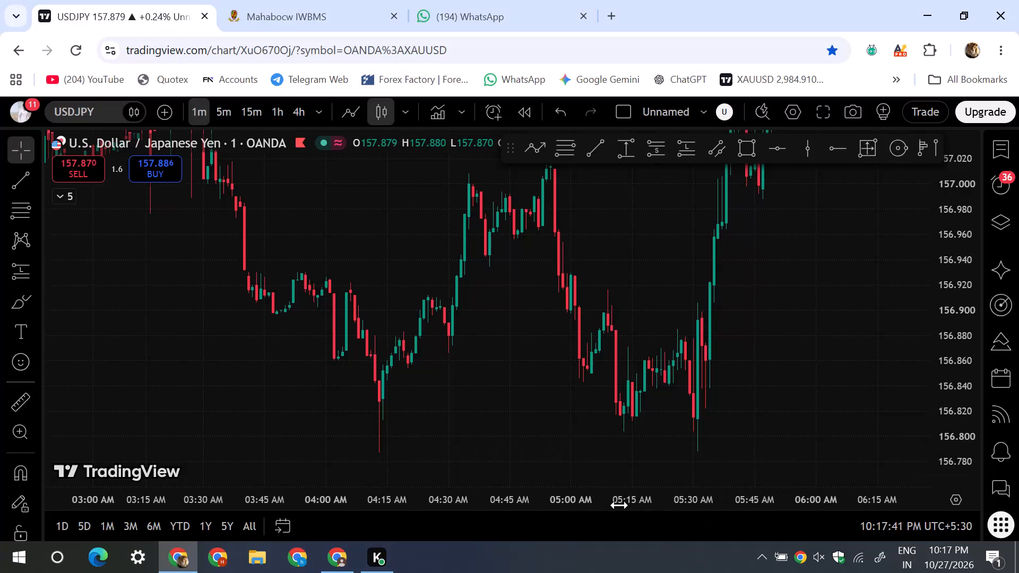
Examine the USDJPY price action from the first hours of 26 October back into the early hours of 24 October.
drag(418, 314, 833, 461)
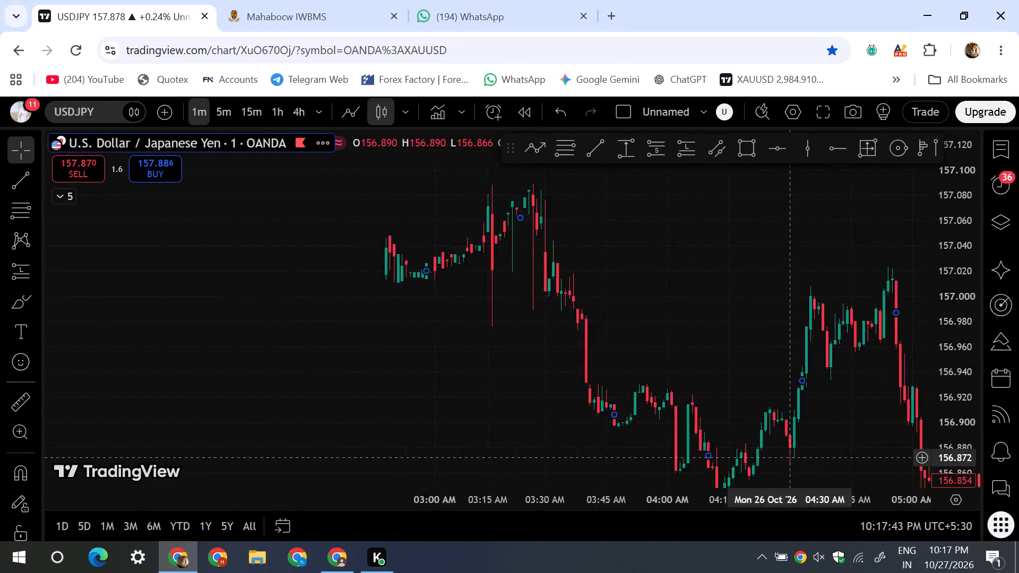
drag(833, 461, 861, 464)
scroll(630, 315, down, 4)
drag(554, 386, 782, 198)
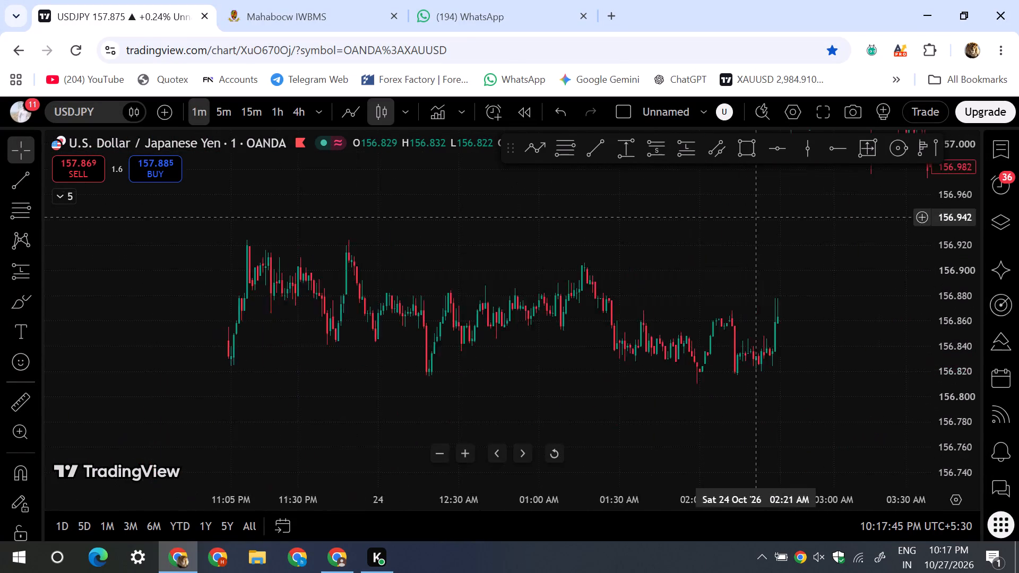
drag(782, 198, 821, 181)
drag(539, 334, 622, 388)
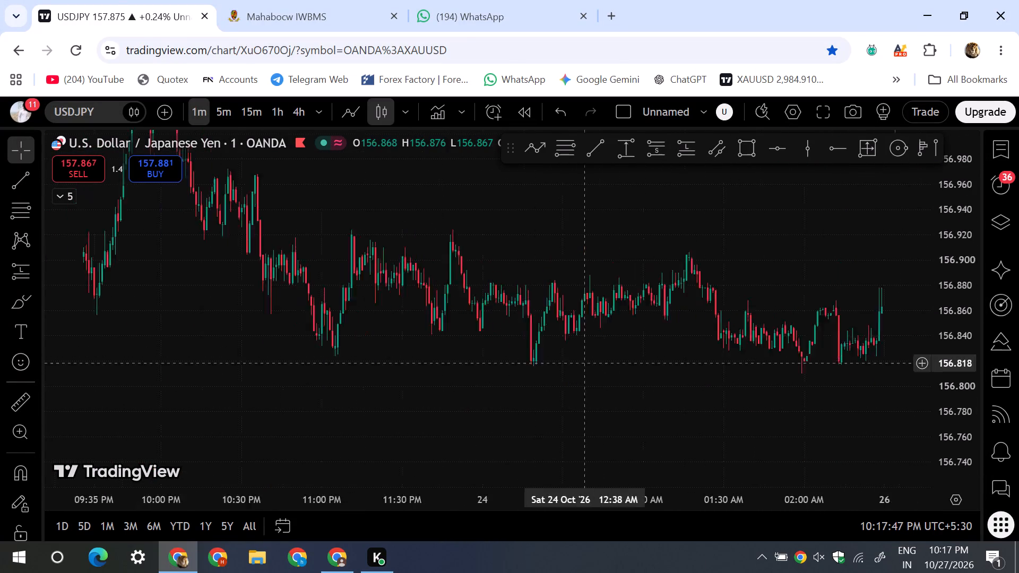
drag(622, 388, 666, 405)
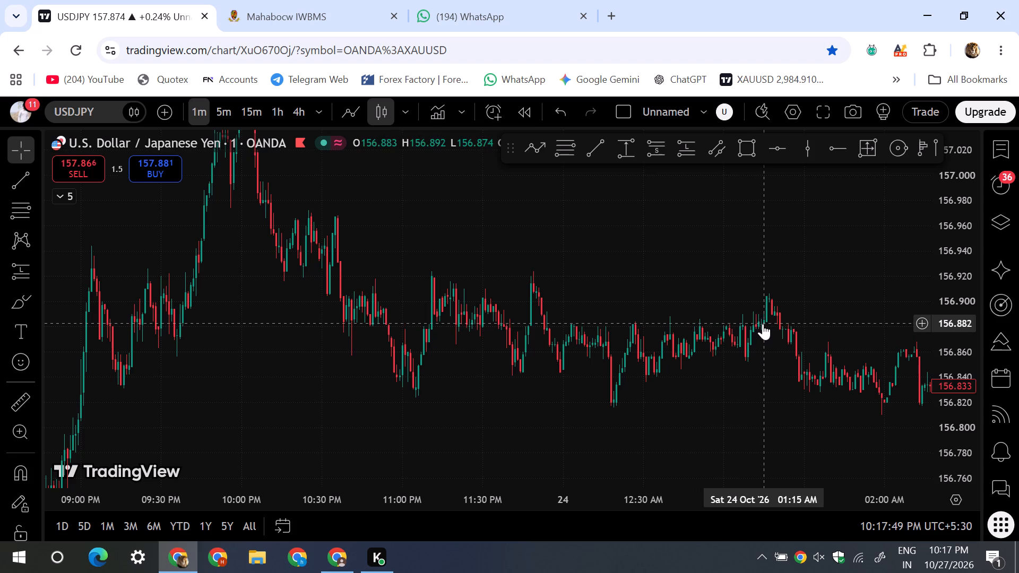
Examine the late session from about 8 PM on 23 October through about 2:15 AM on 24 October.
click(763, 324)
drag(505, 300, 766, 432)
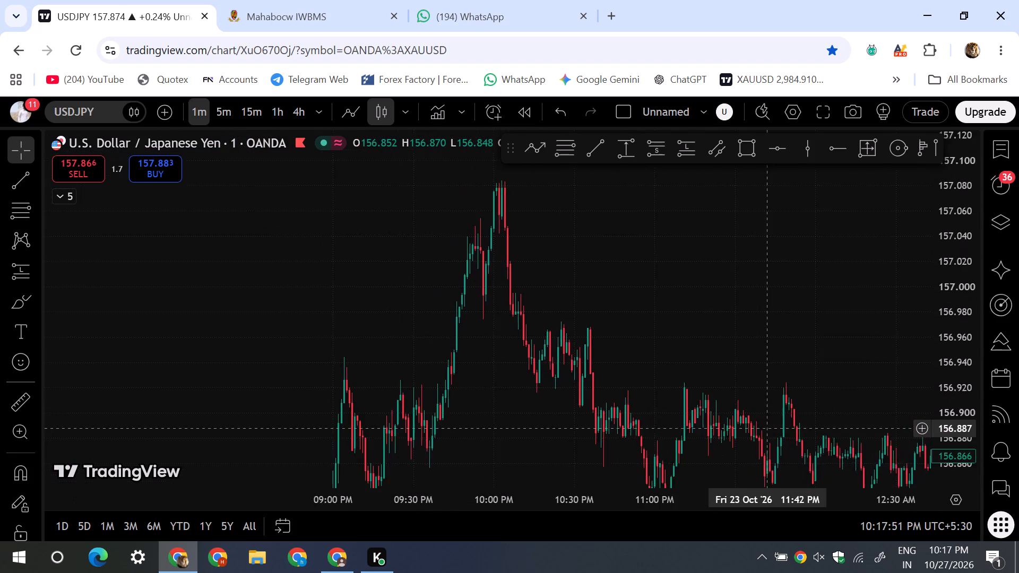
drag(766, 432, 946, 221)
drag(754, 276, 635, 472)
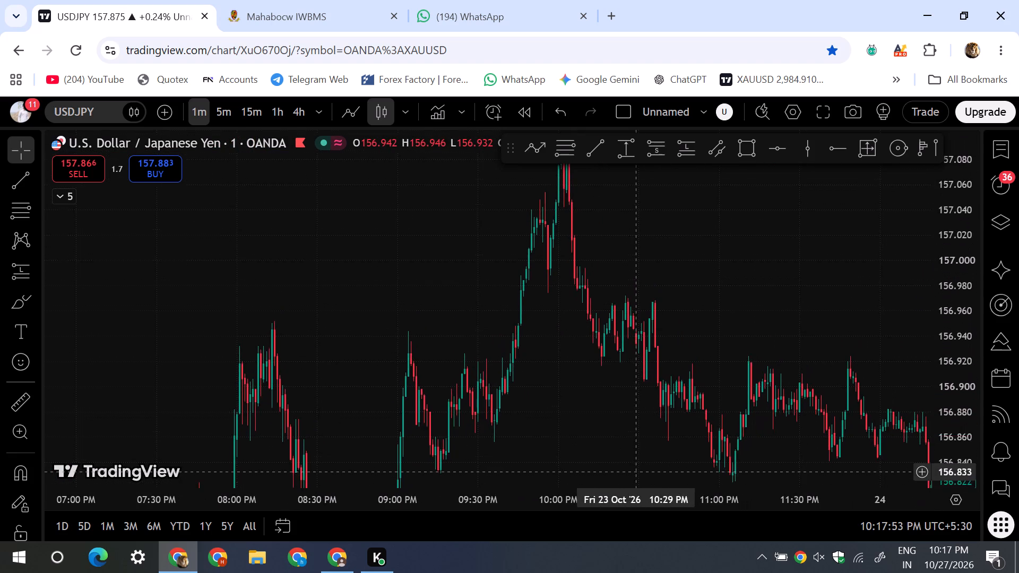
drag(635, 472, 762, 279)
drag(723, 248, 706, 333)
scroll(704, 338, up, 4)
drag(686, 329, 299, 334)
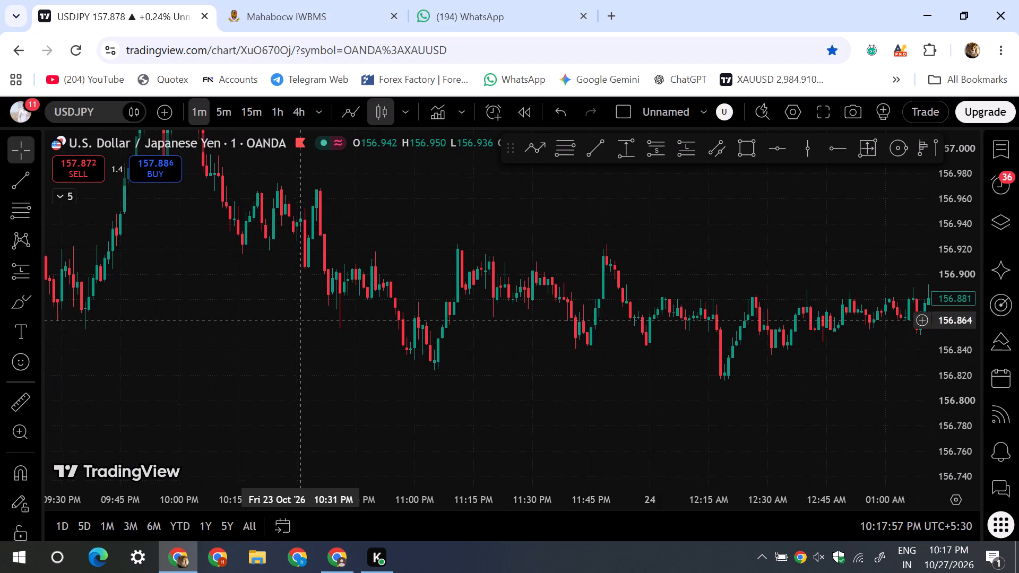
drag(330, 253, 355, 311)
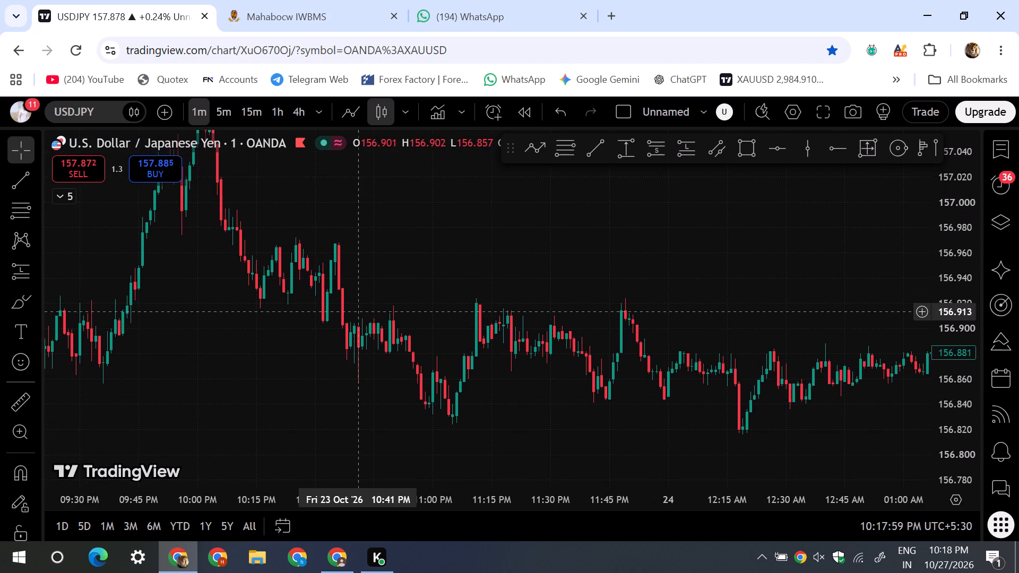
drag(440, 311, 463, 335)
drag(537, 413, 158, 354)
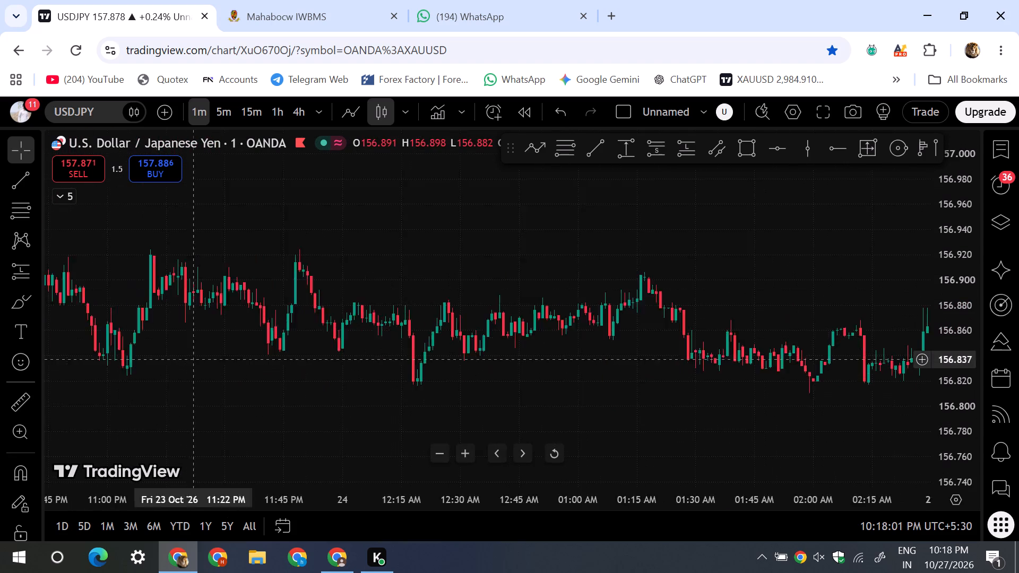
drag(158, 354, 157, 354)
Examine the 23 October evening and afternoon price action, going back from about 10 PM to early afternoon.
scroll(201, 340, down, 6)
drag(430, 285, 917, 212)
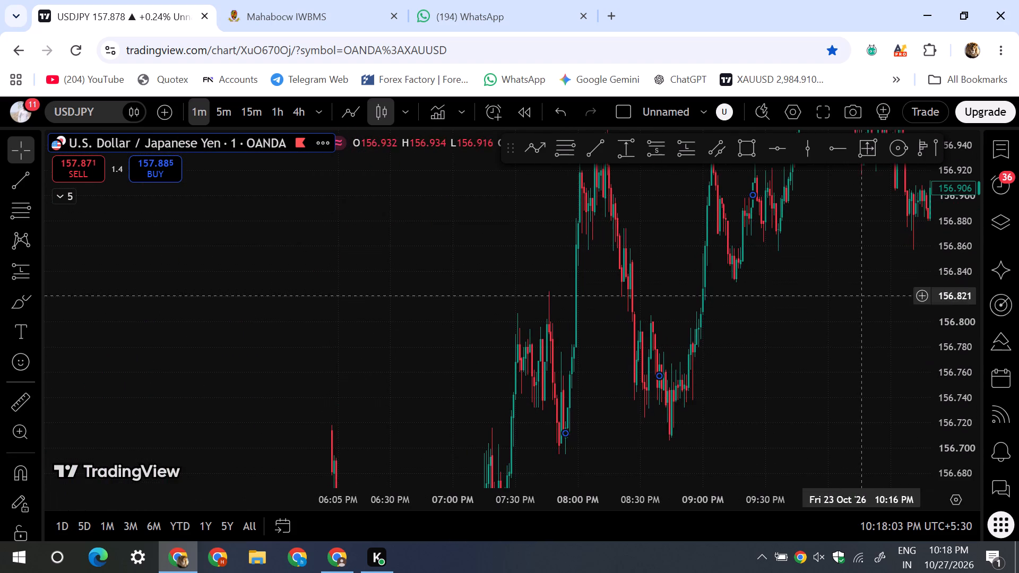
drag(969, 281, 902, 404)
drag(784, 408, 839, 299)
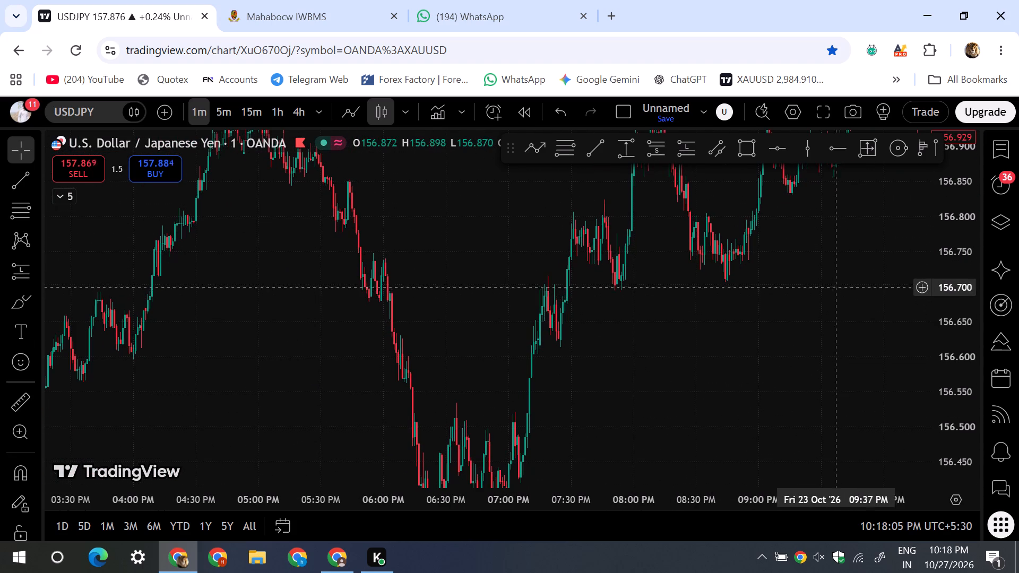
drag(836, 286, 823, 361)
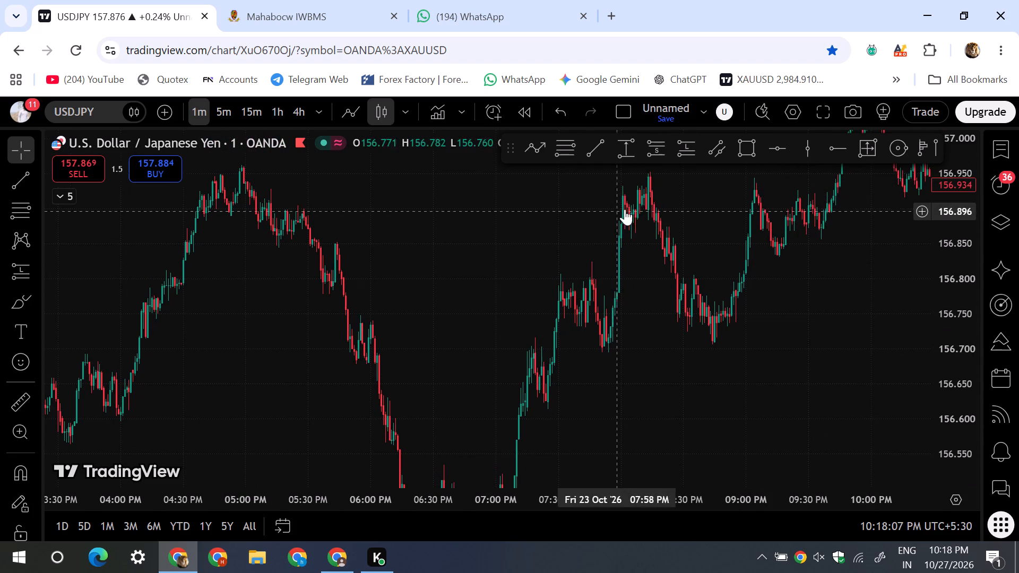
drag(691, 370, 741, 353)
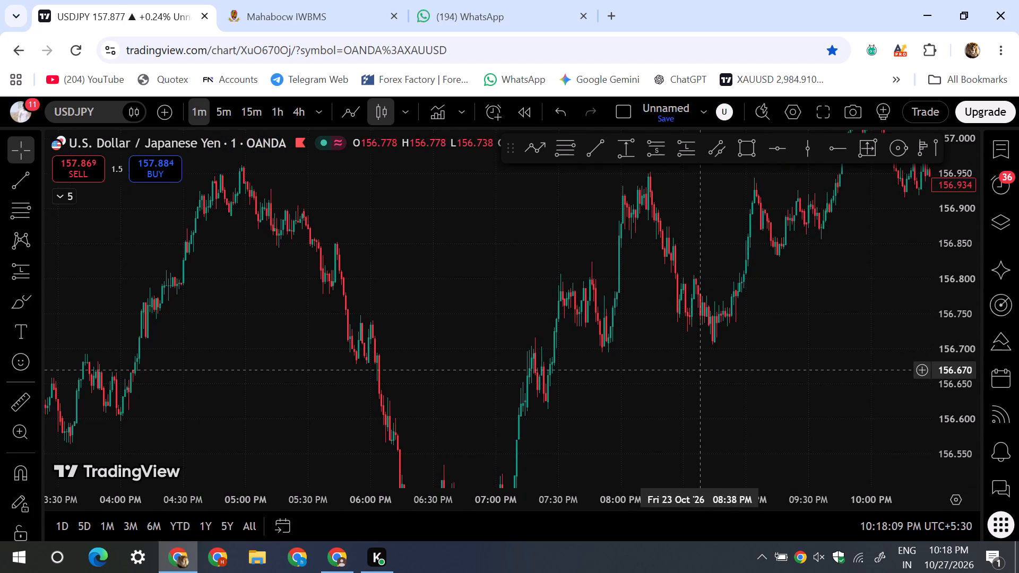
drag(741, 353, 947, 400)
scroll(646, 387, up, 6)
drag(460, 359, 851, 353)
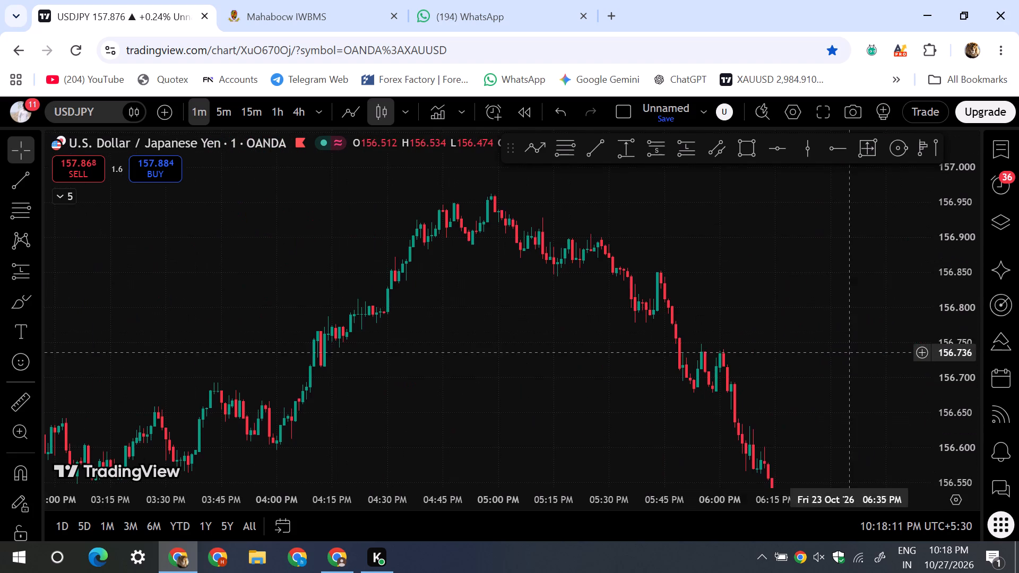
drag(707, 284, 848, 301)
scroll(844, 300, down, 4)
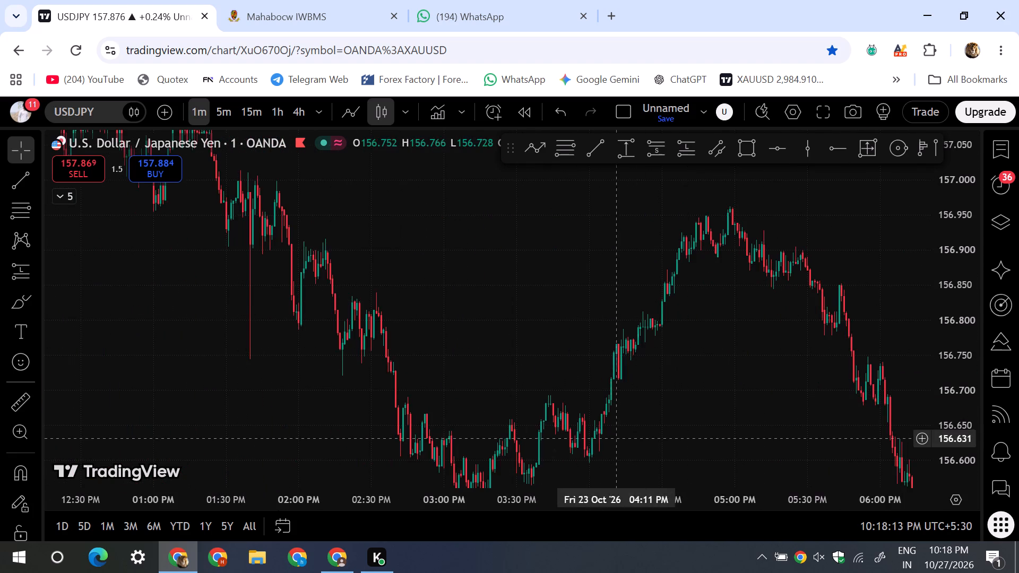
Examine the 23 October price action going back from about 4 PM to about 8:15 AM.
drag(611, 438, 758, 308)
drag(531, 273, 667, 450)
scroll(668, 422, up, 5)
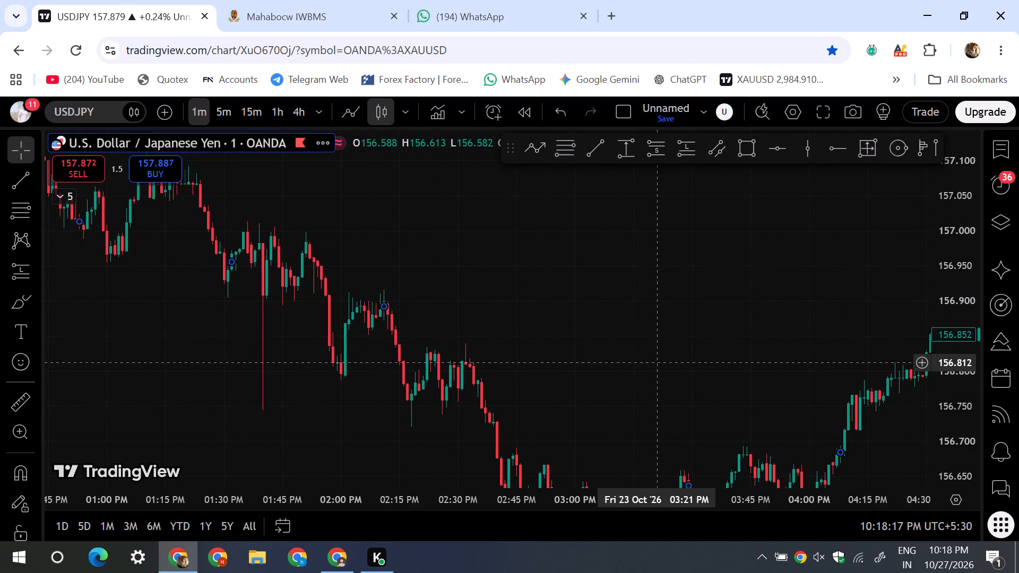
drag(646, 348, 868, 380)
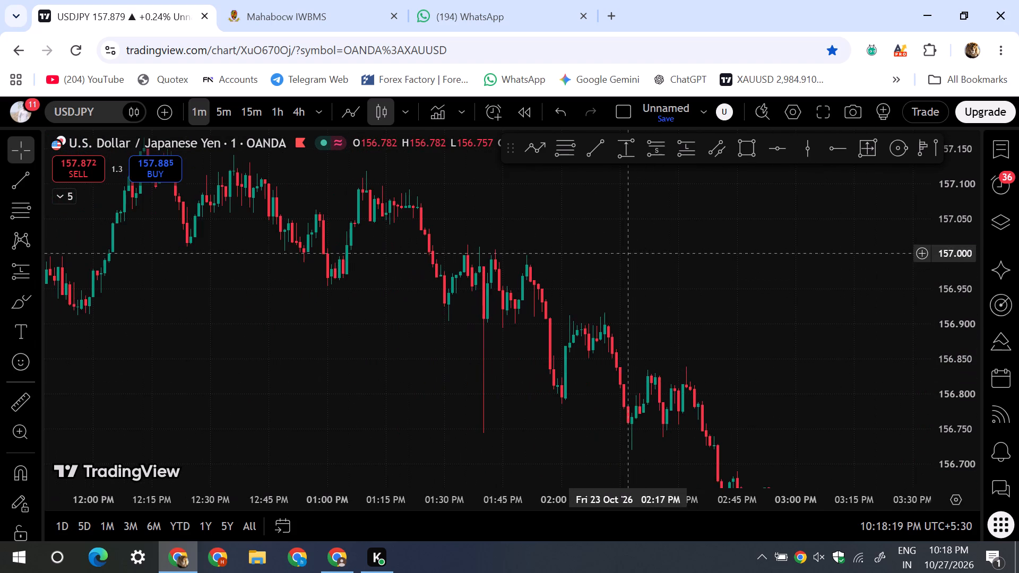
drag(624, 251, 700, 311)
click(711, 305)
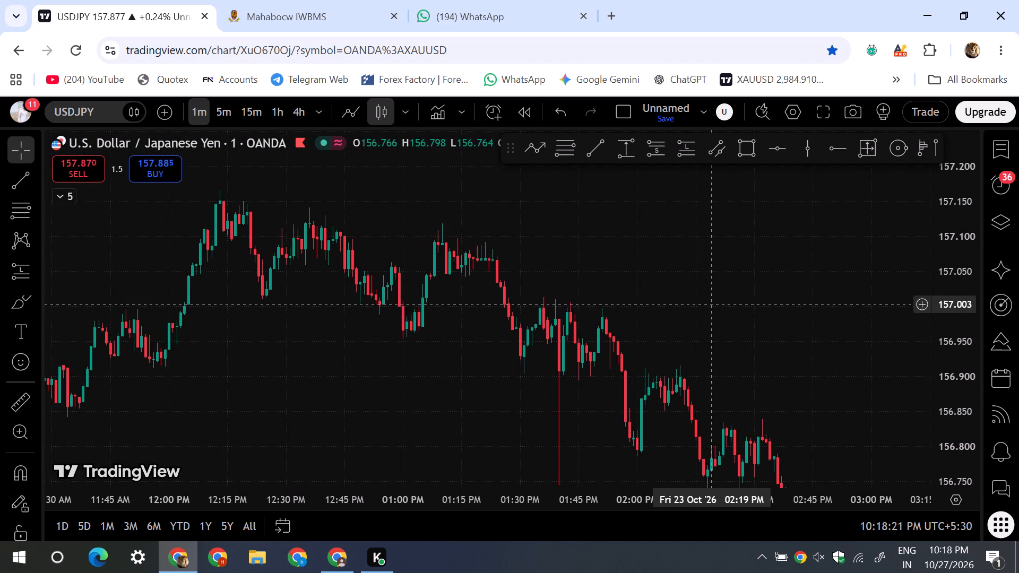
scroll(711, 305, down, 4)
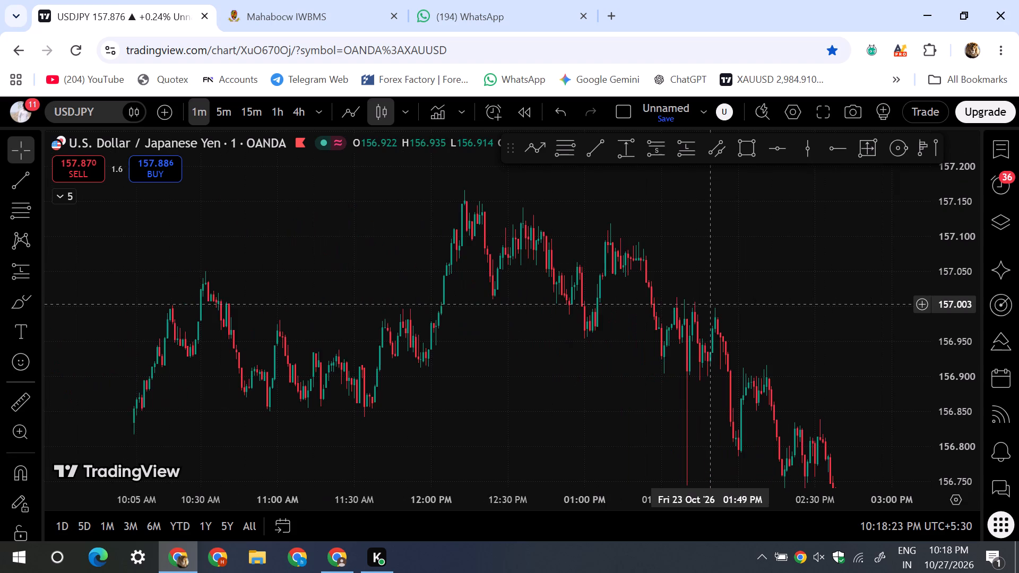
drag(455, 400, 634, 404)
scroll(629, 390, up, 3)
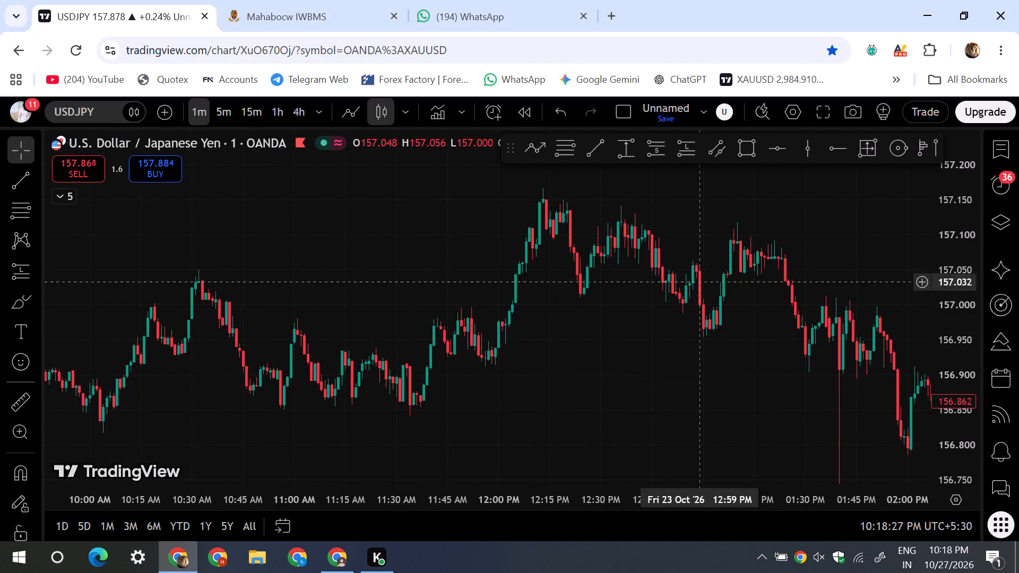
drag(550, 336, 917, 288)
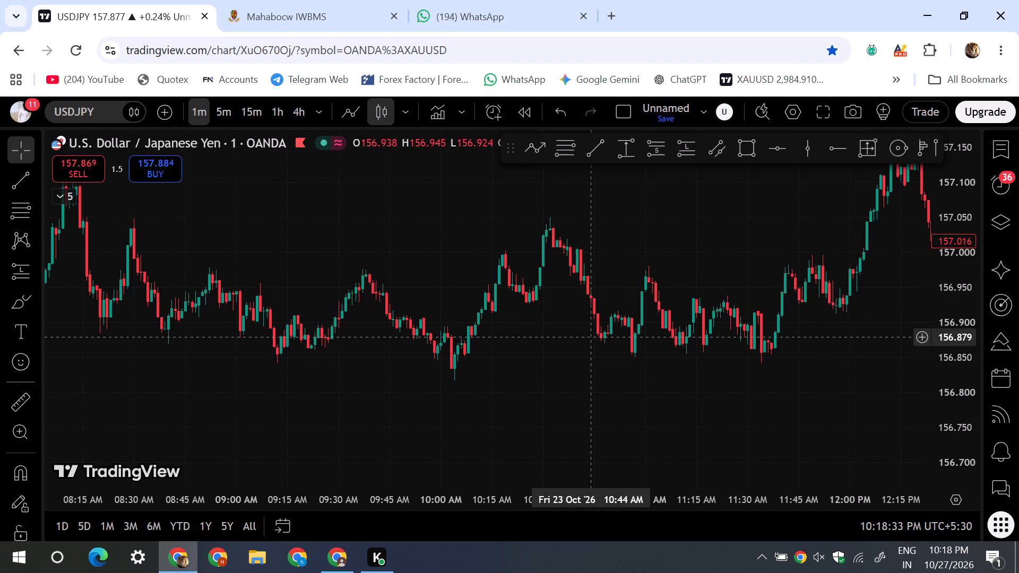
Examine the 23 October early-morning price action, going back from about 11 AM to about 2:15 AM.
scroll(587, 337, down, 4)
drag(735, 322, 937, 333)
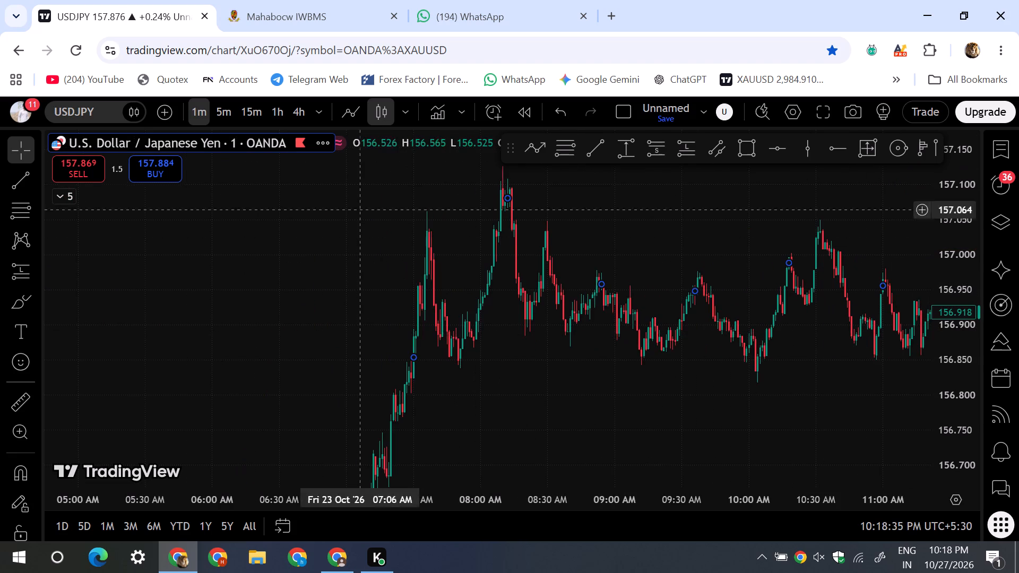
drag(465, 356, 599, 200)
scroll(580, 327, up, 6)
drag(499, 373, 669, 240)
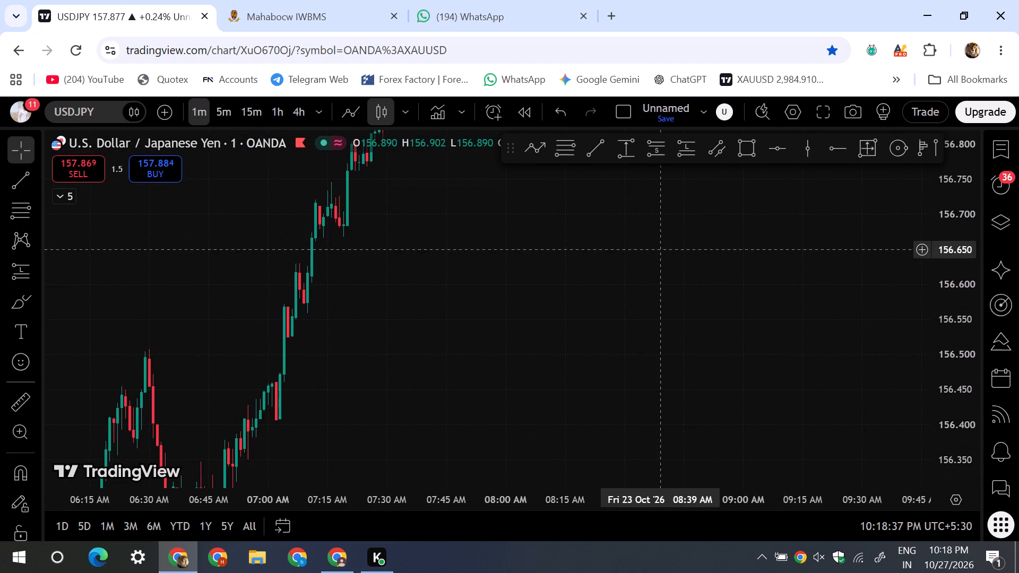
drag(635, 353, 829, 209)
drag(523, 409, 790, 285)
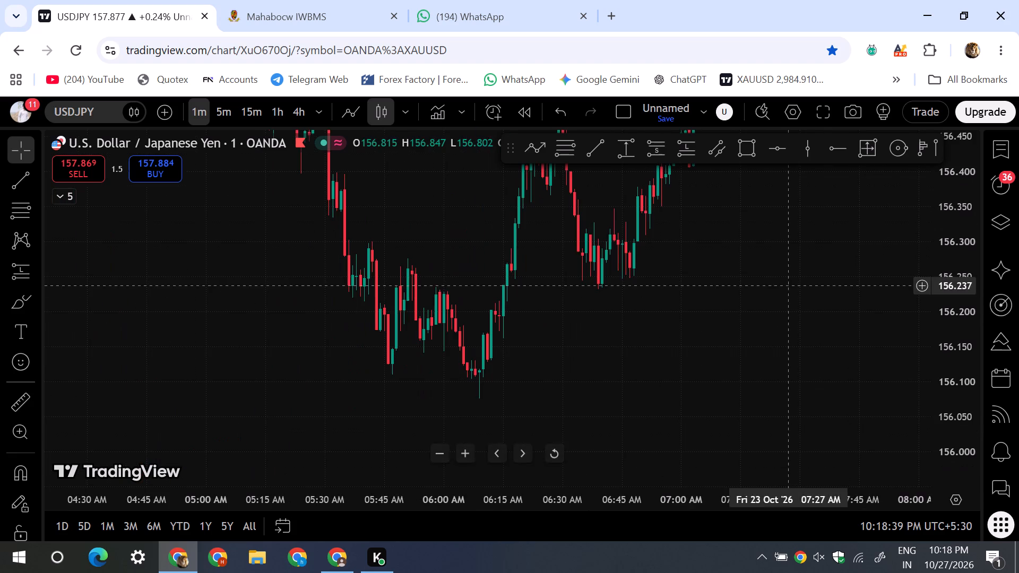
drag(948, 278, 940, 328)
drag(603, 331, 702, 467)
drag(507, 310, 517, 324)
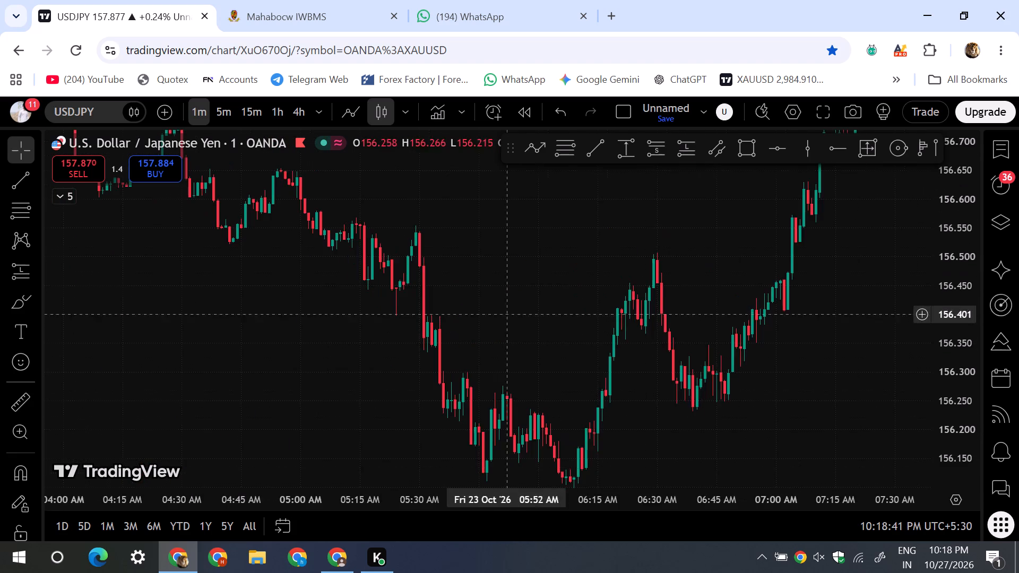
drag(517, 324, 680, 390)
scroll(669, 363, down, 3)
drag(495, 332, 507, 370)
scroll(509, 370, up, 6)
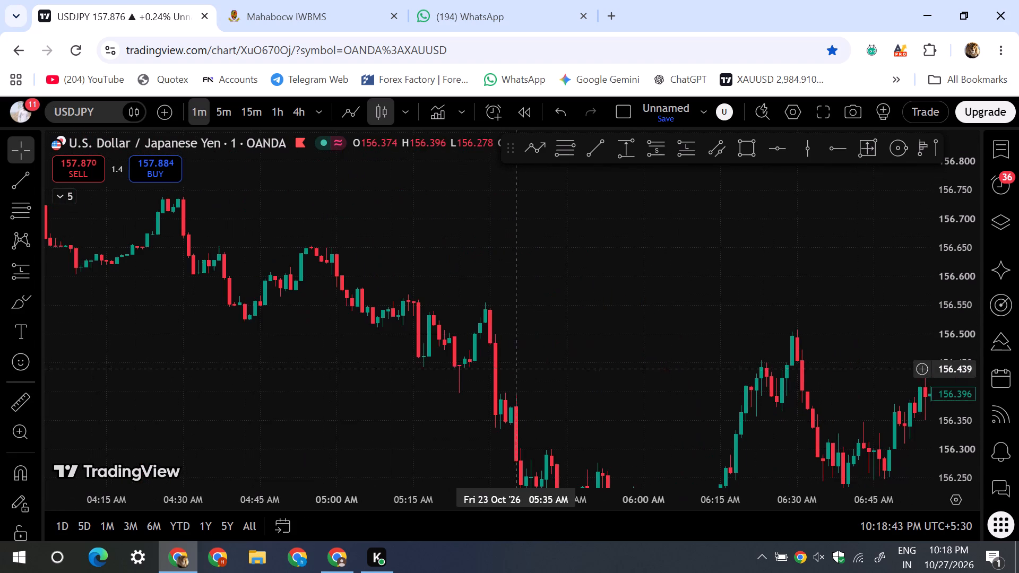
drag(529, 325, 894, 417)
scroll(804, 328, down, 2)
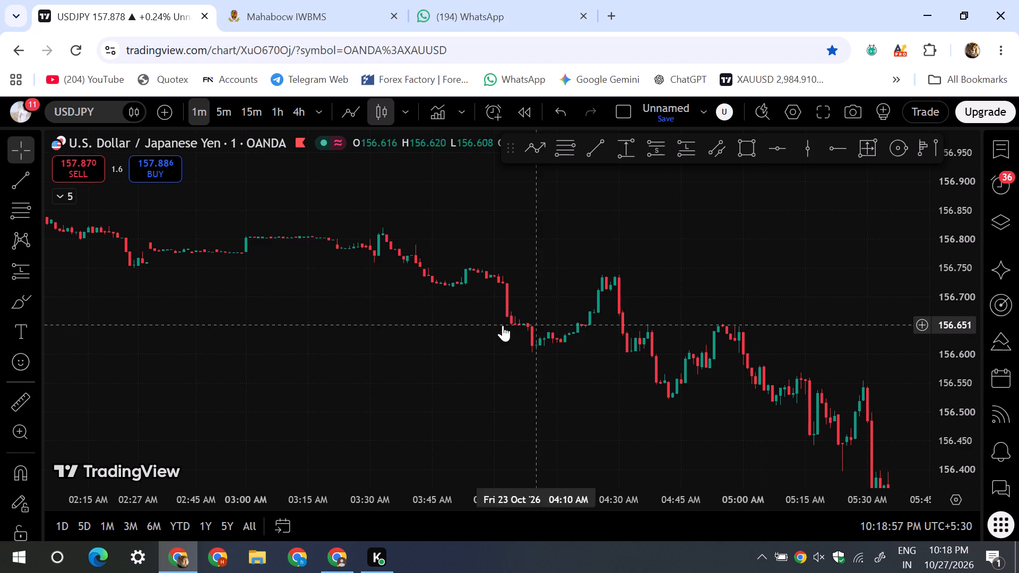
Examine the overnight price action between about 8 PM on 22 October and 5:30 AM on 23 October.
scroll(532, 322, down, 9)
drag(583, 291, 894, 429)
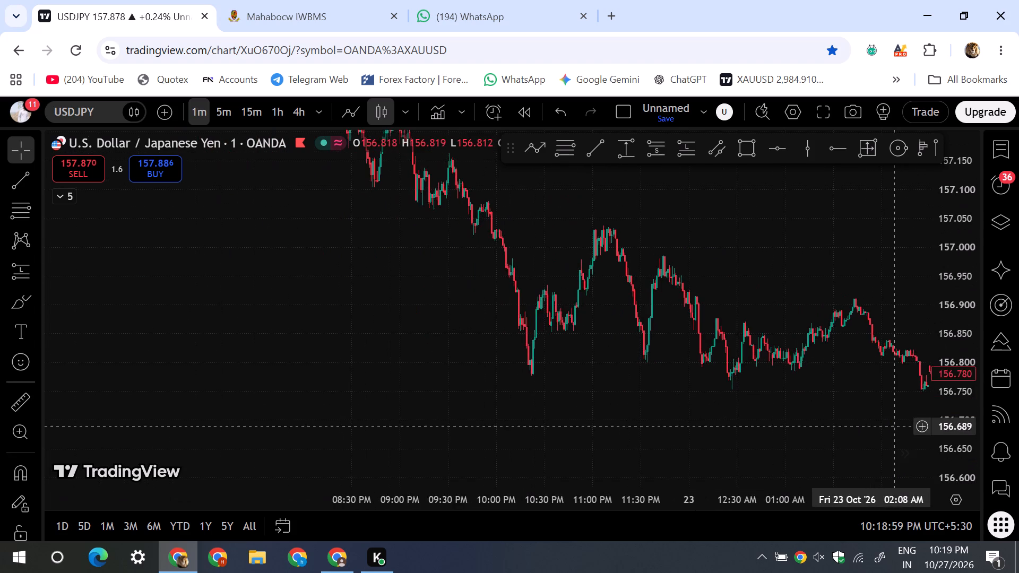
scroll(855, 338, up, 3)
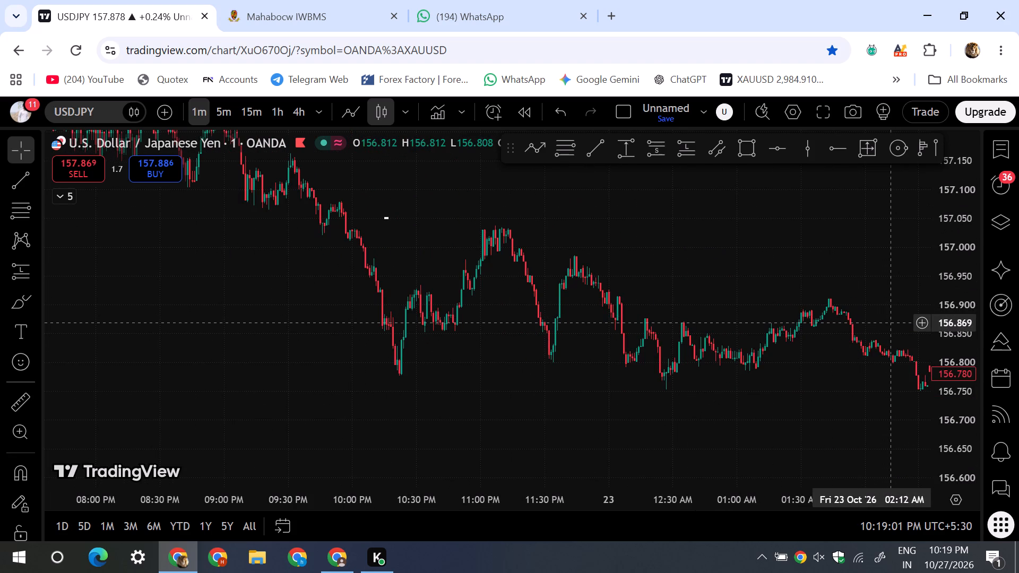
scroll(692, 286, down, 1)
drag(719, 282, 319, 238)
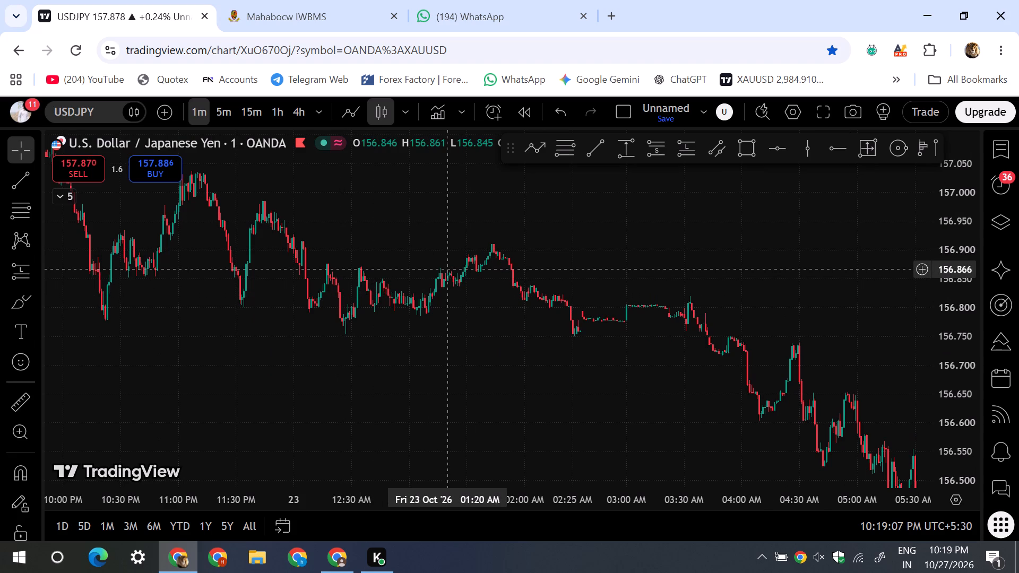
Examine the 22 October price action going back from about 10 PM to about noon.
scroll(448, 269, down, 5)
drag(448, 275, 766, 485)
scroll(742, 479, up, 4)
drag(574, 377, 838, 315)
scroll(820, 322, up, 5)
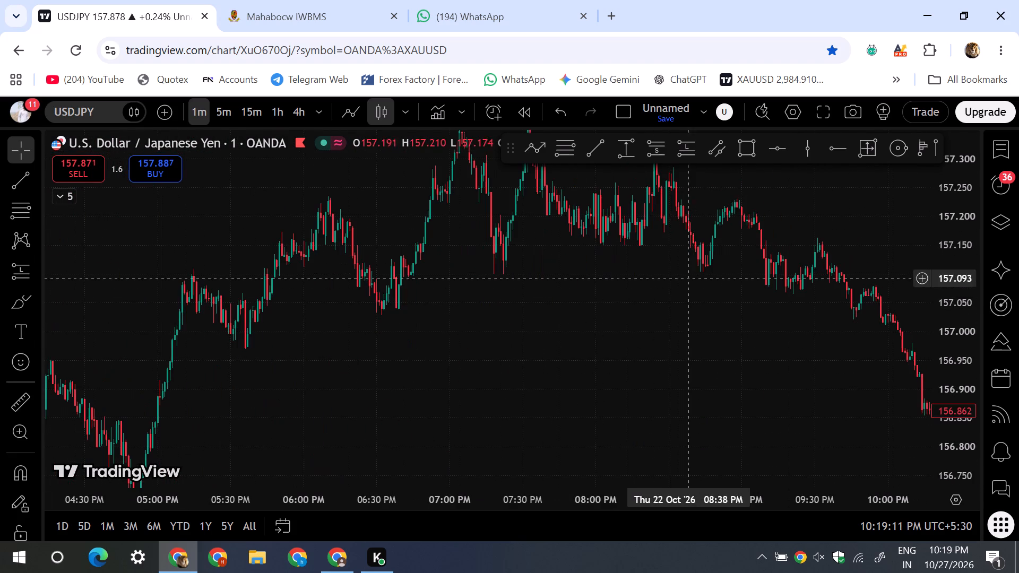
drag(684, 268, 735, 355)
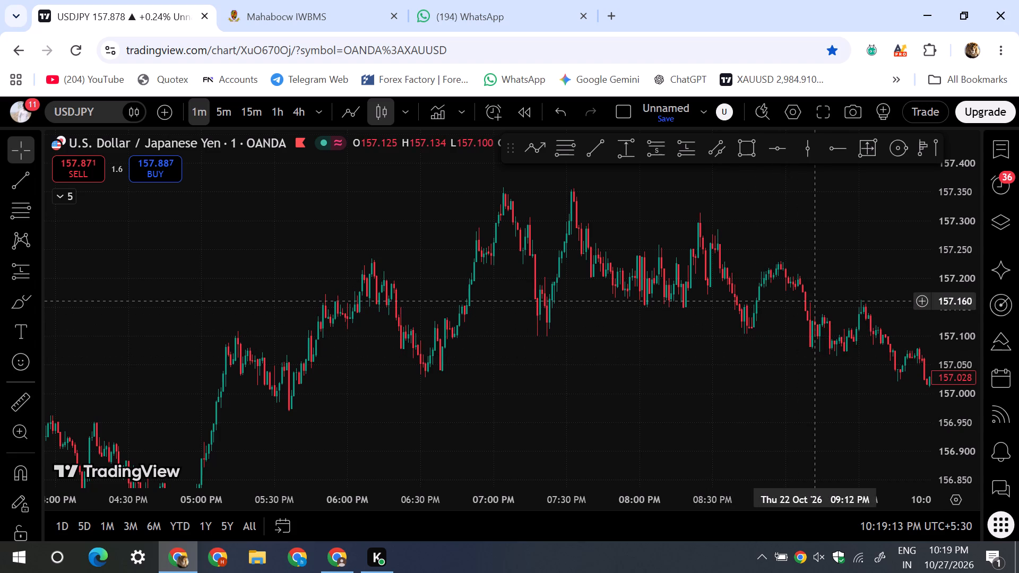
drag(358, 376, 873, 231)
drag(612, 307, 612, 309)
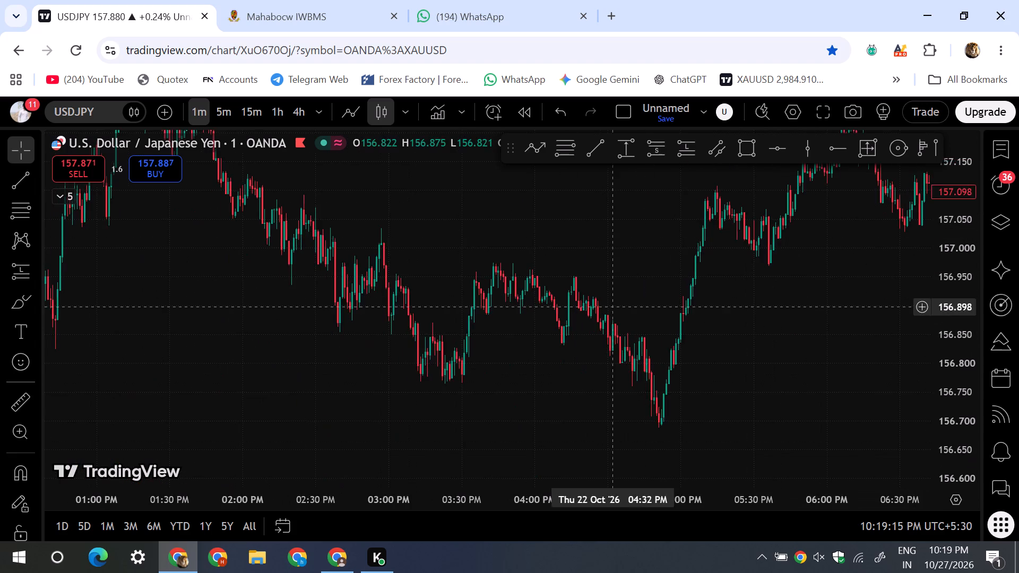
drag(612, 309, 780, 394)
drag(590, 292, 755, 355)
scroll(747, 343, up, 3)
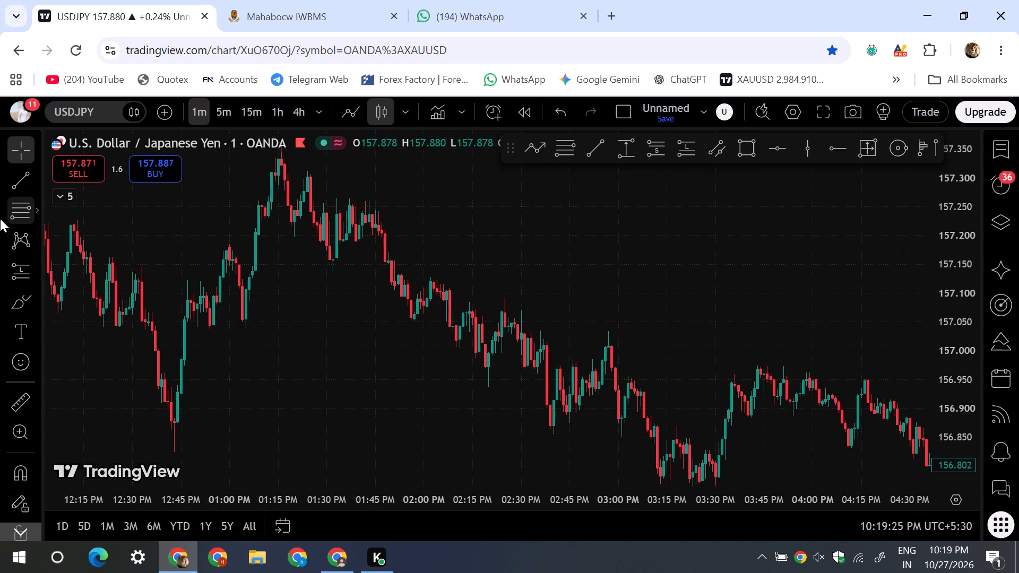
Draw a Fibonacci retracement over the 22 October decline from about 157.126 at 1:58 PM to about 156.946 at 2:38 PM.
click(0, 203)
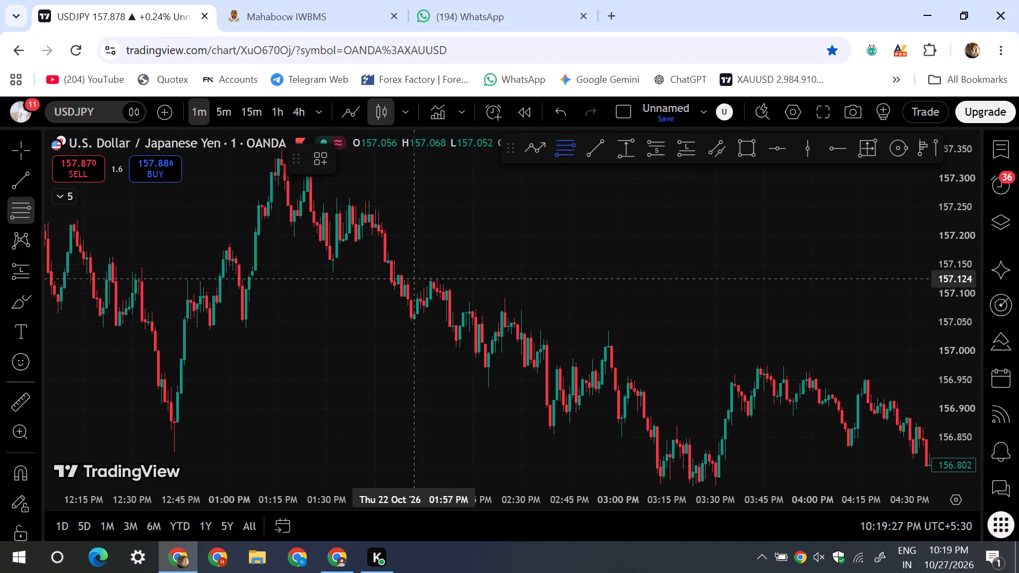
click(417, 278)
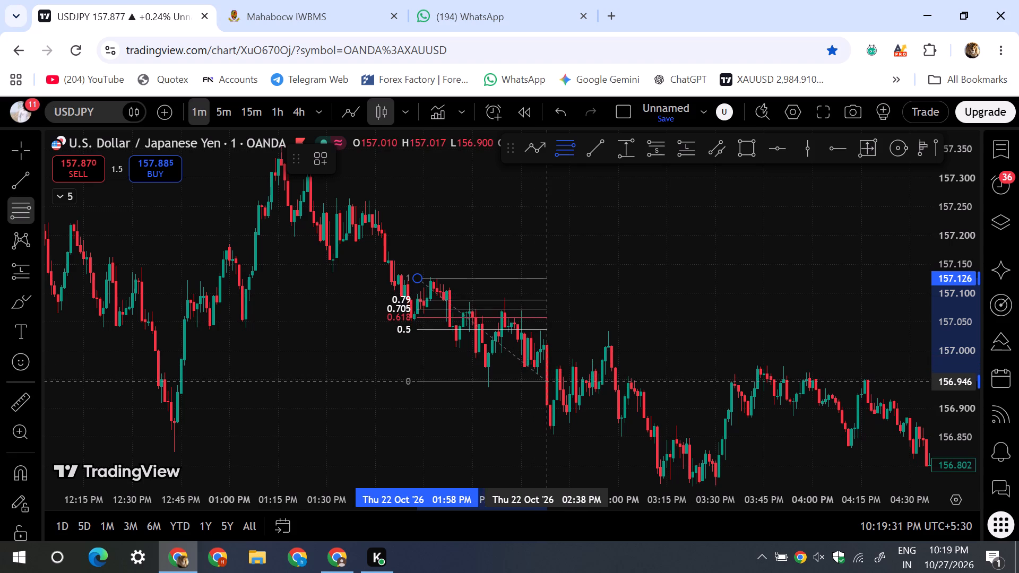
click(548, 381)
Examine the 22 October price action going back from about 3 PM to about 4 AM.
drag(302, 331, 625, 351)
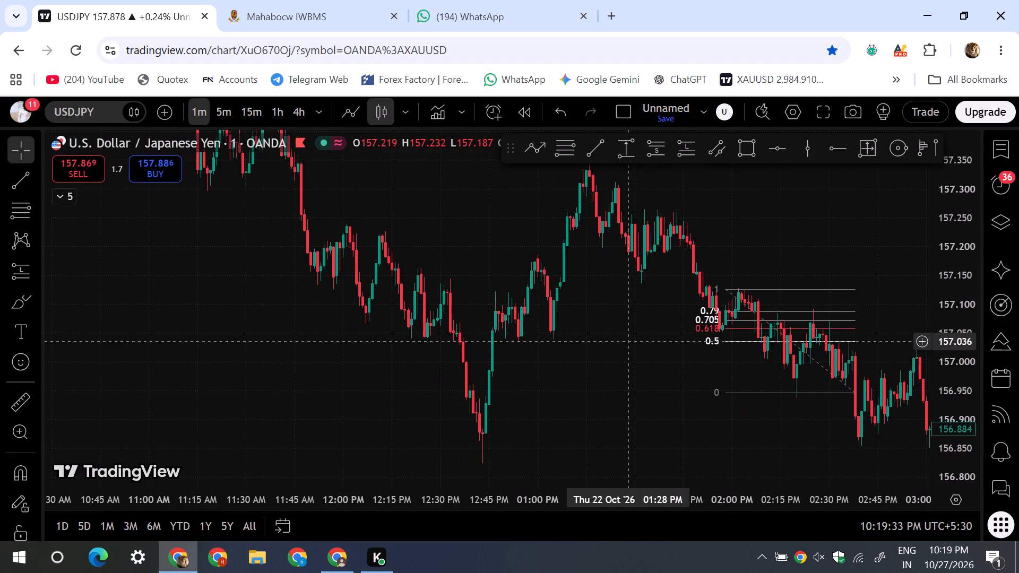
drag(726, 251, 779, 335)
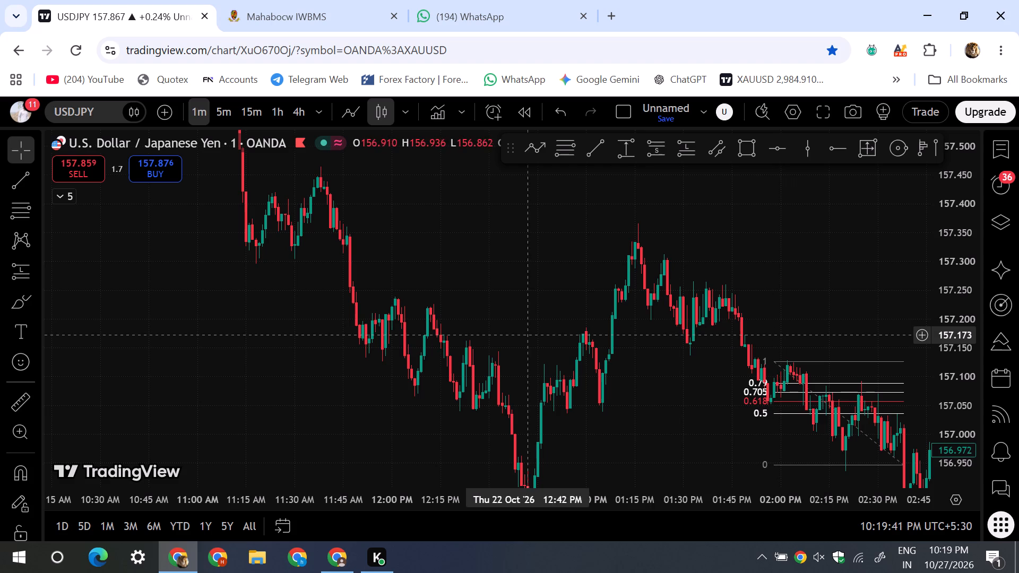
click(511, 335)
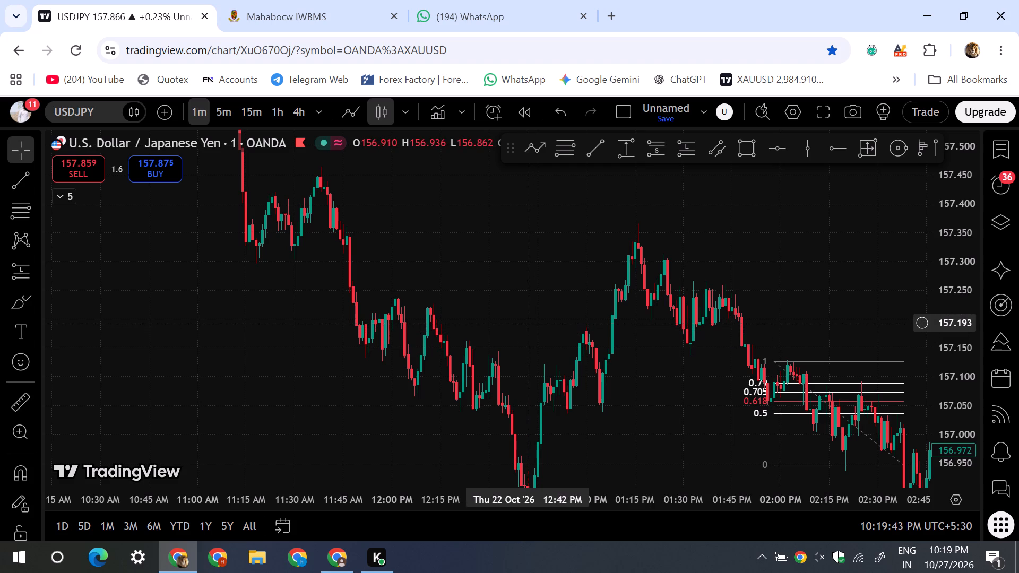
drag(533, 323, 712, 349)
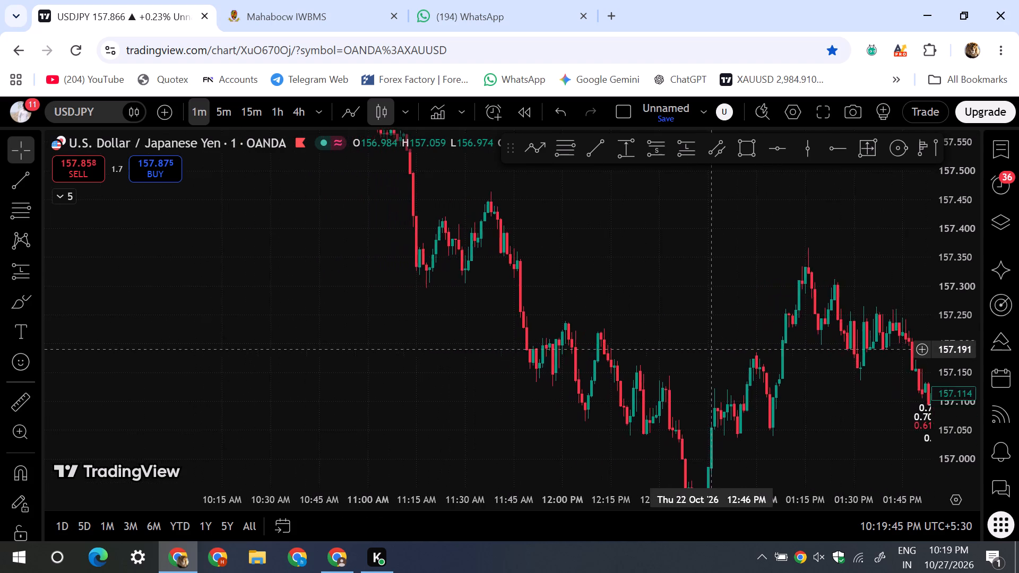
drag(712, 349, 795, 417)
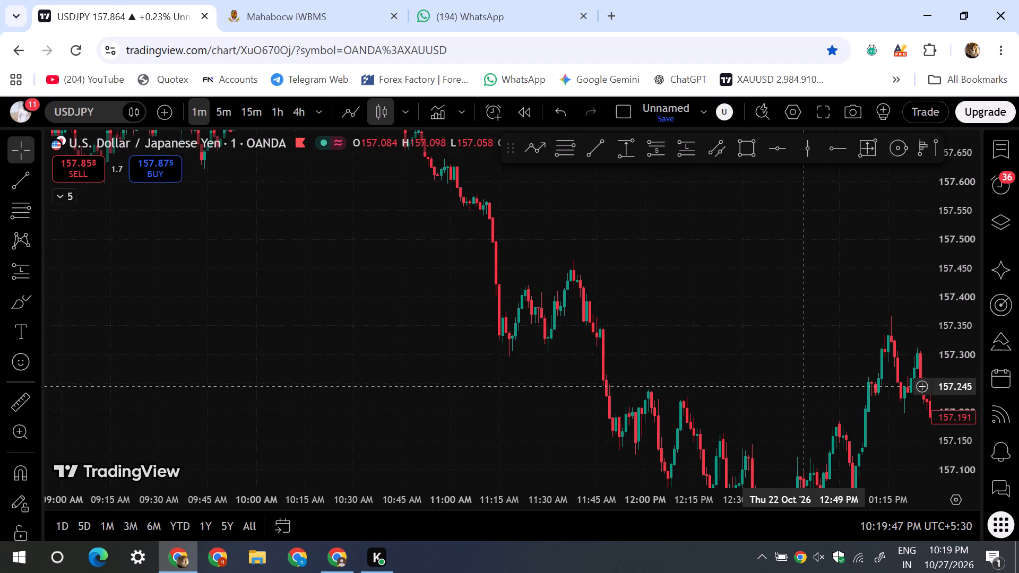
drag(958, 265, 922, 367)
drag(527, 257, 685, 361)
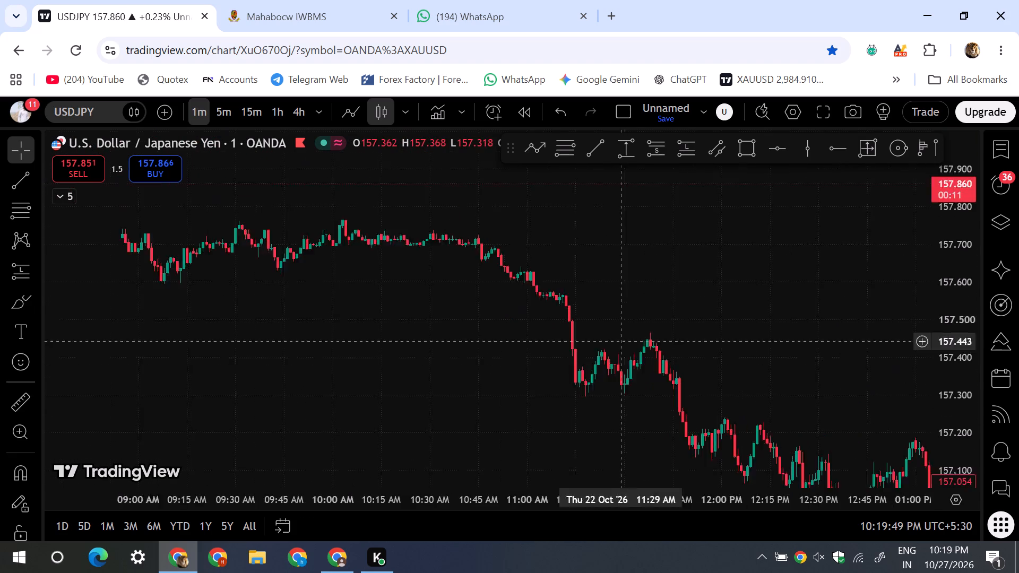
drag(685, 361, 723, 370)
scroll(727, 363, down, 6)
drag(614, 323, 791, 490)
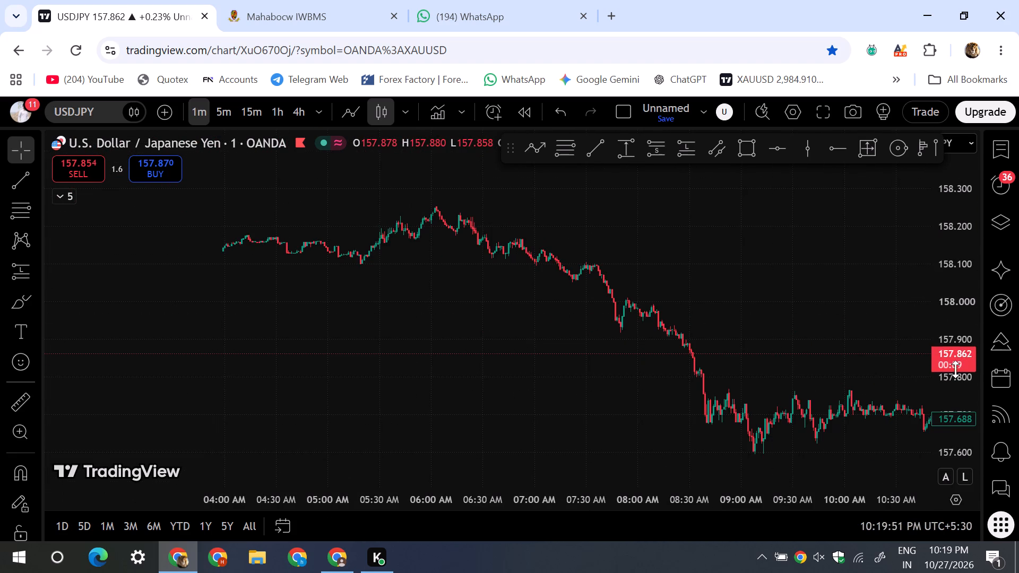
drag(964, 401, 895, 184)
drag(670, 279, 840, 418)
scroll(770, 329, up, 4)
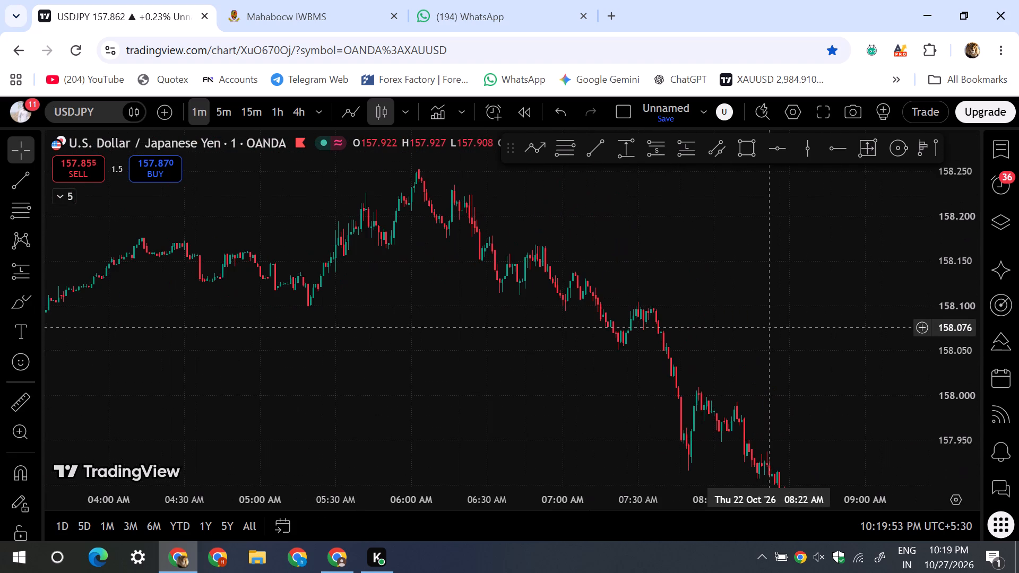
Draw a Fibonacci retracement over the 22 October morning decline from about 158.168 at 6:43 AM to about 158.09 shortly after 7:45 AM.
drag(745, 274, 788, 359)
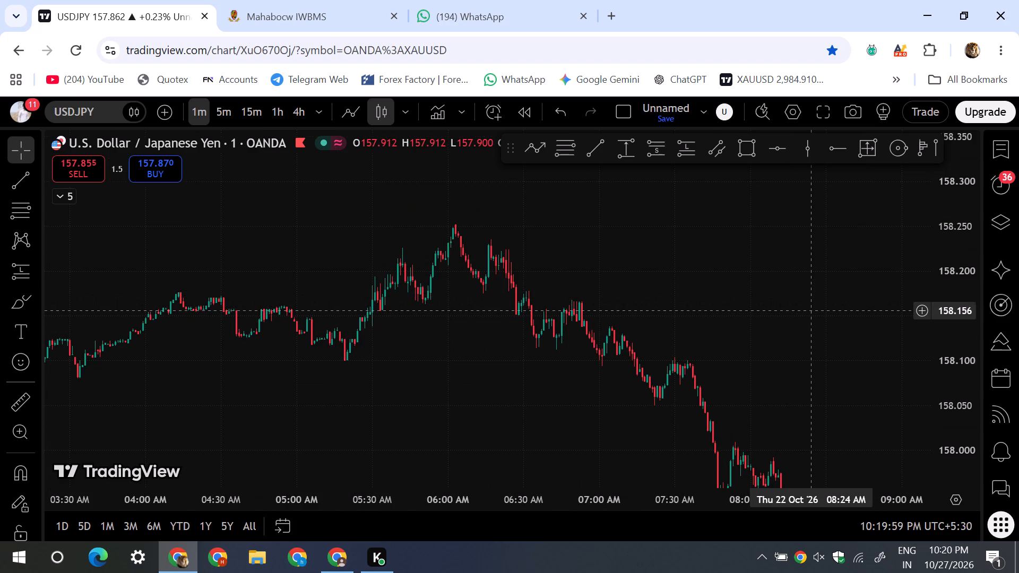
scroll(810, 311, up, 2)
drag(935, 407, 935, 390)
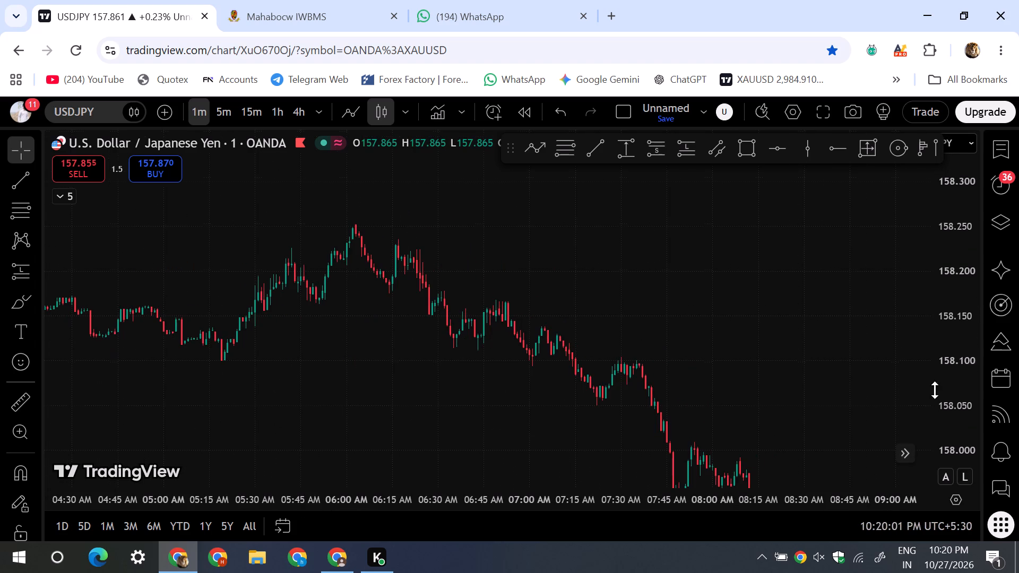
drag(935, 390, 930, 276)
drag(745, 270, 805, 305)
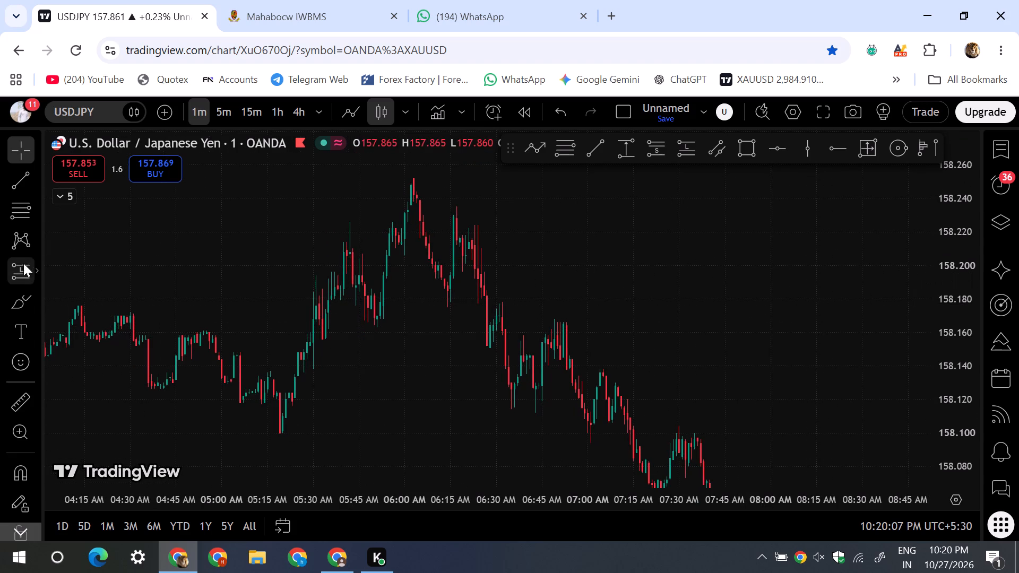
click(18, 220)
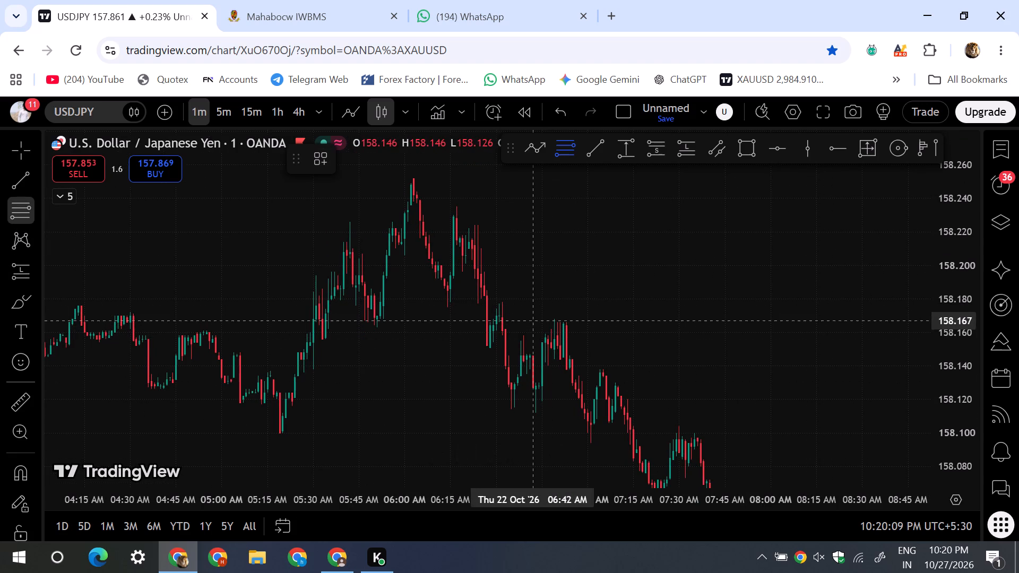
click(537, 319)
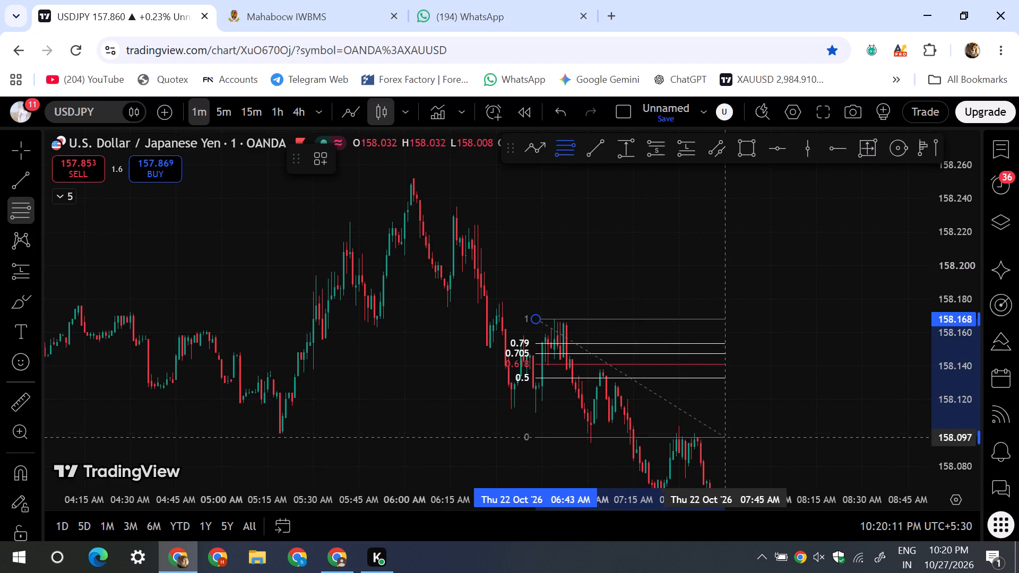
click(745, 447)
Examine the 22 October early-morning price action, going back from about 9 AM to about midnight.
drag(773, 448, 708, 298)
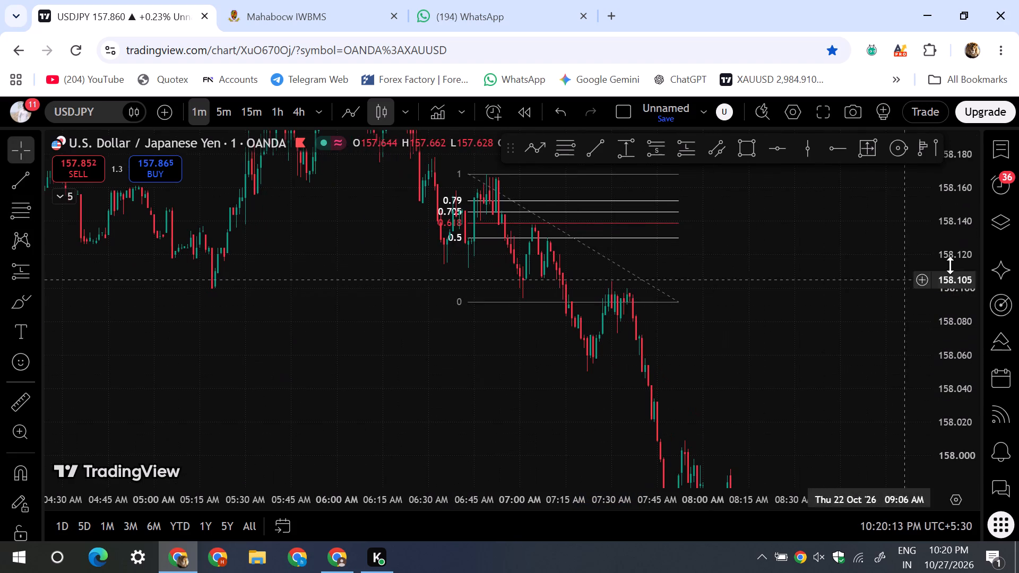
drag(957, 265, 949, 404)
scroll(673, 381, down, 5)
drag(485, 352, 490, 364)
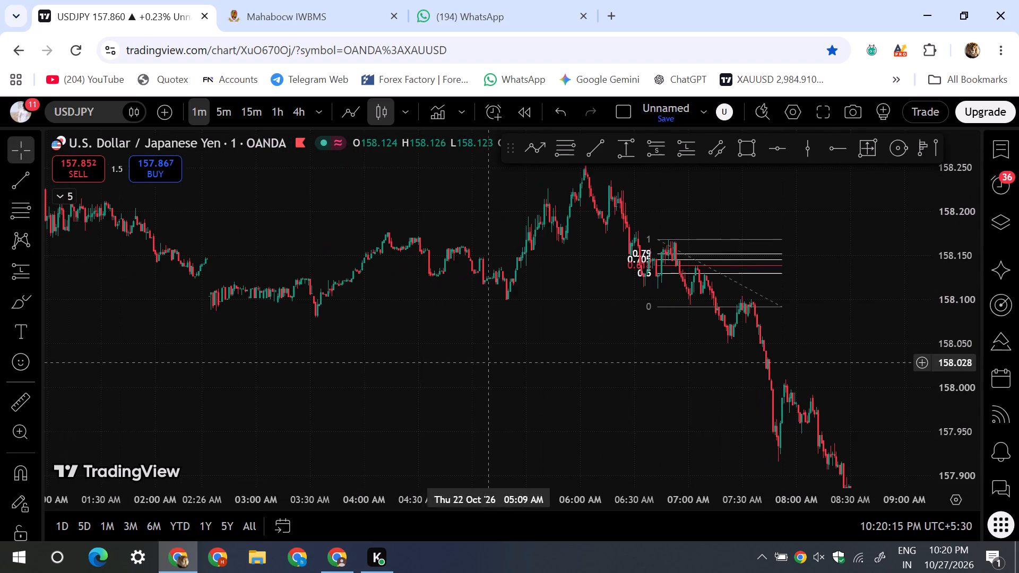
drag(490, 364, 715, 409)
drag(705, 366, 562, 438)
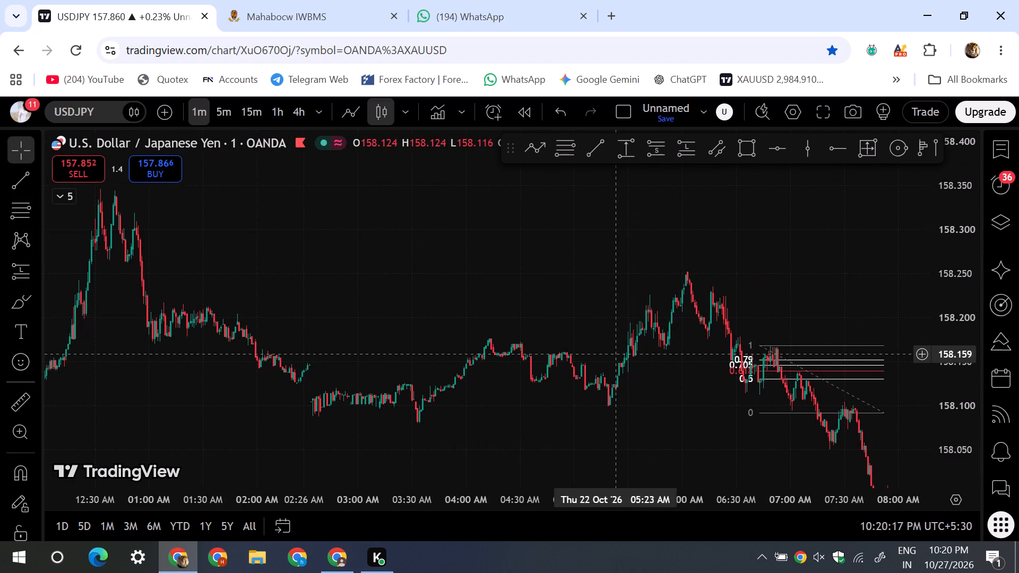
drag(943, 405, 930, 290)
scroll(804, 342, up, 6)
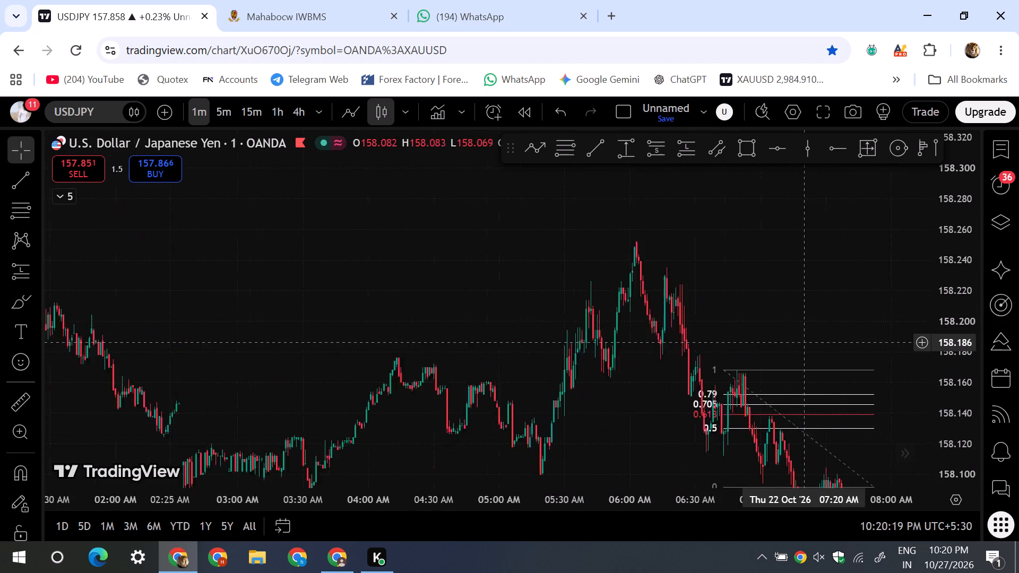
scroll(817, 332, up, 4)
scroll(817, 332, down, 2)
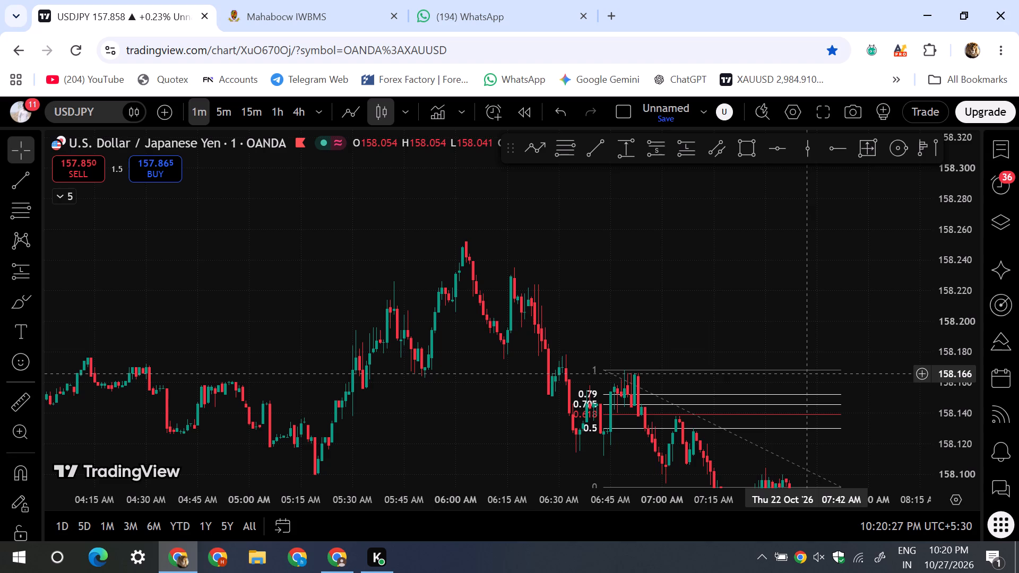
drag(406, 334, 803, 329)
drag(275, 261, 592, 150)
scroll(459, 224, down, 2)
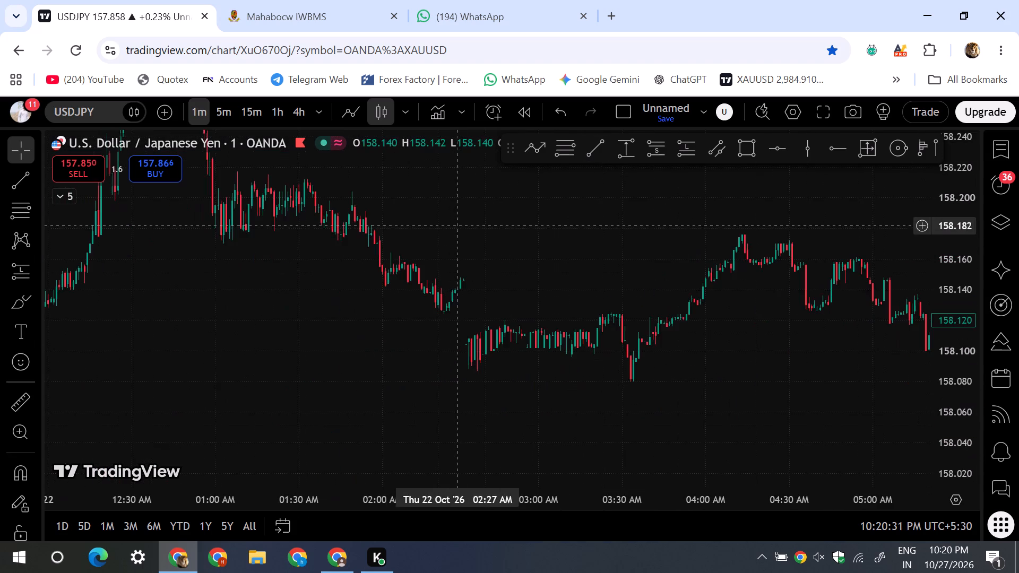
Examine the price action going back from about 1:30 AM on 22 October to about 4 PM on 21 October.
drag(444, 234, 748, 411)
drag(482, 347, 766, 200)
drag(606, 354, 638, 333)
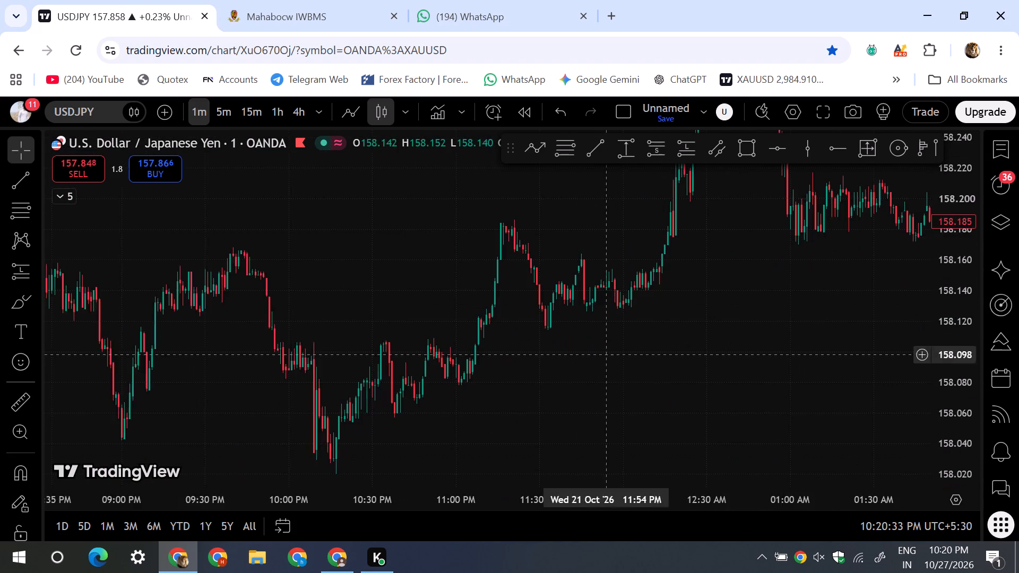
drag(638, 333, 851, 240)
scroll(650, 376, up, 5)
drag(673, 245, 511, 416)
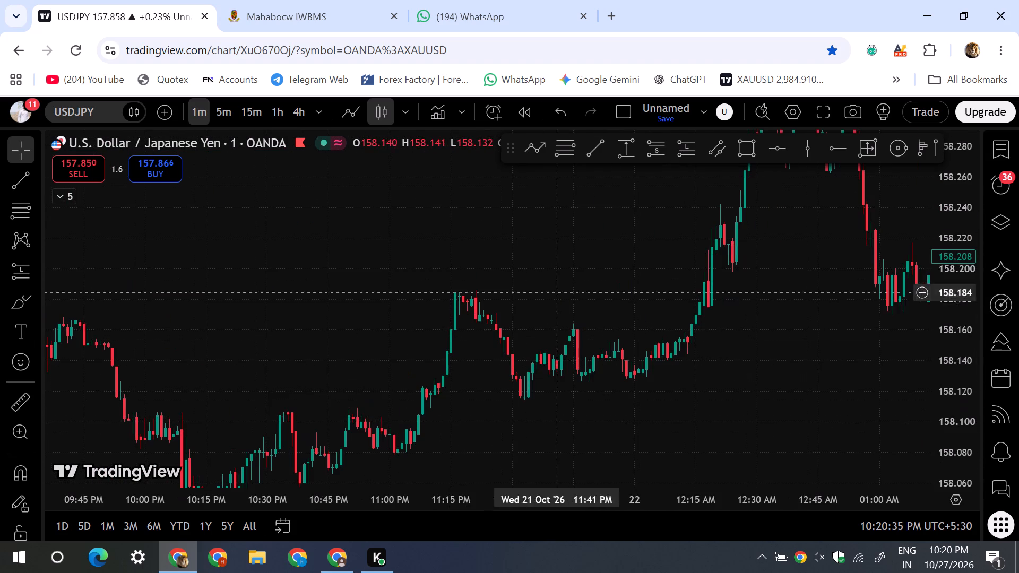
drag(570, 314, 912, 297)
scroll(591, 322, down, 5)
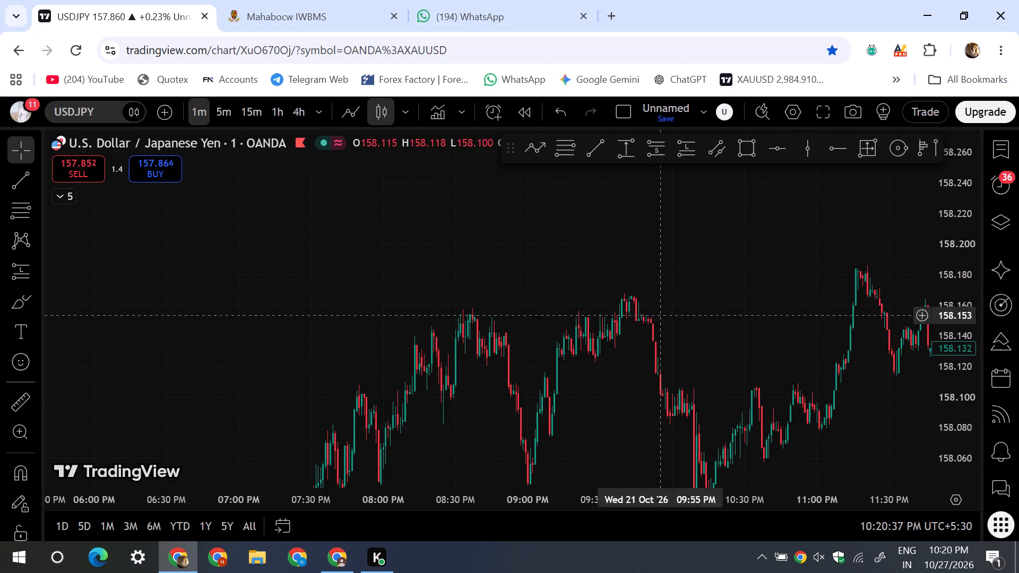
drag(525, 421, 797, 231)
scroll(622, 341, up, 2)
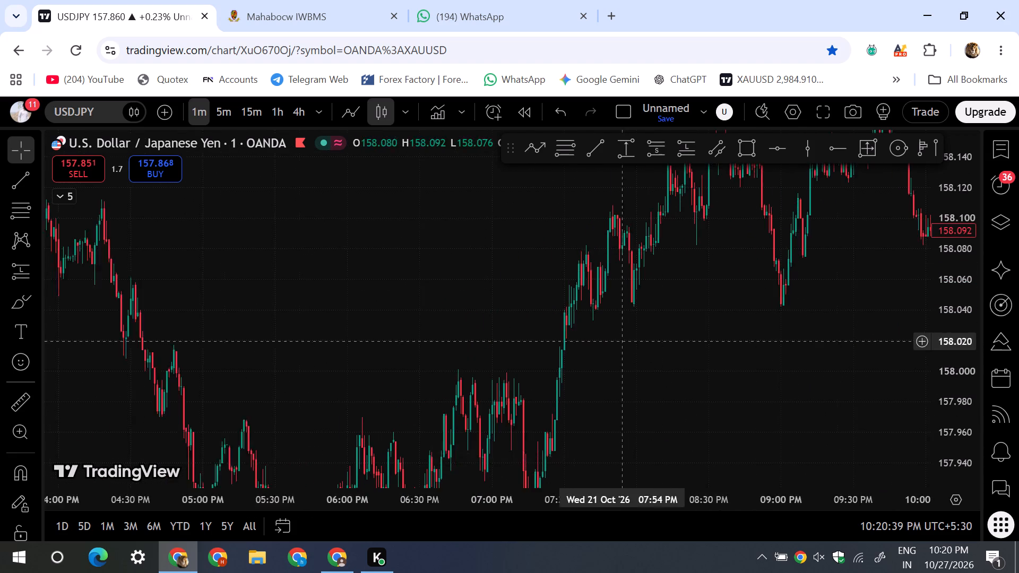
Draw a Fibonacci retracement over the 21 October evening rise from about 158.042 at 7:51 PM to about 158.143 near 8:35 PM.
scroll(622, 341, up, 3)
drag(508, 373, 582, 455)
scroll(552, 334, up, 4)
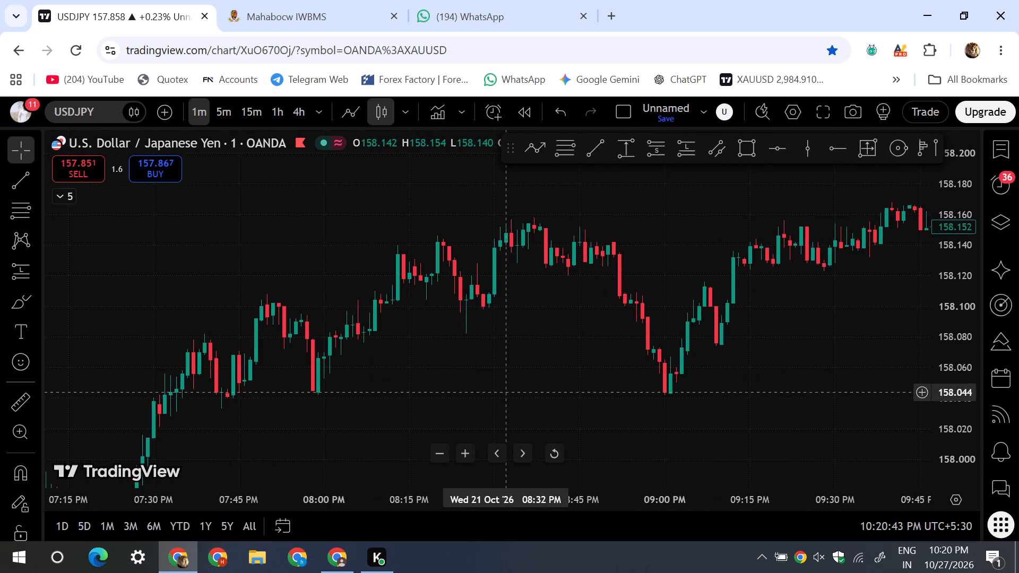
click(504, 392)
scroll(567, 320, down, 2)
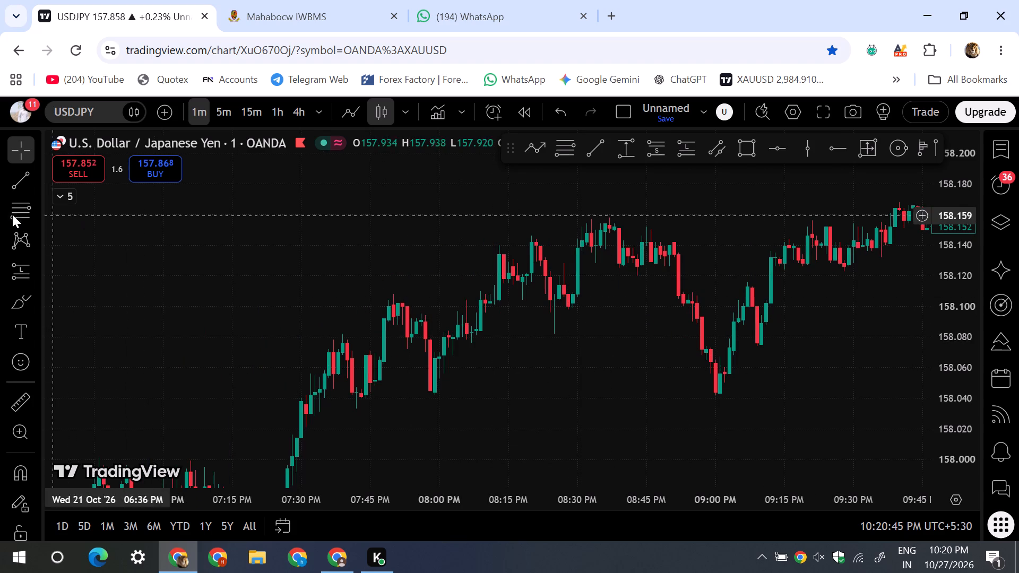
click(12, 214)
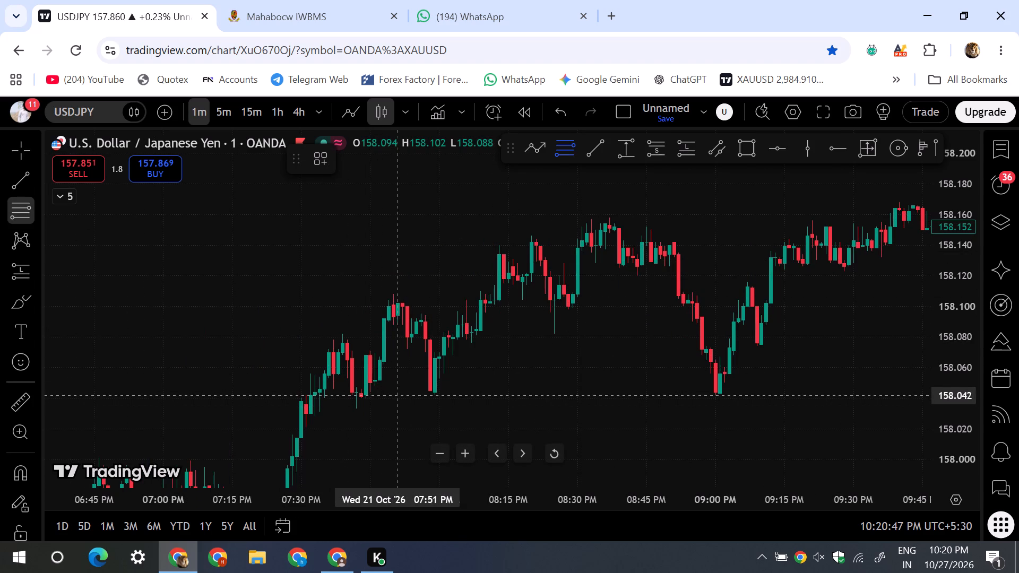
drag(398, 395, 428, 389)
click(598, 239)
click(639, 306)
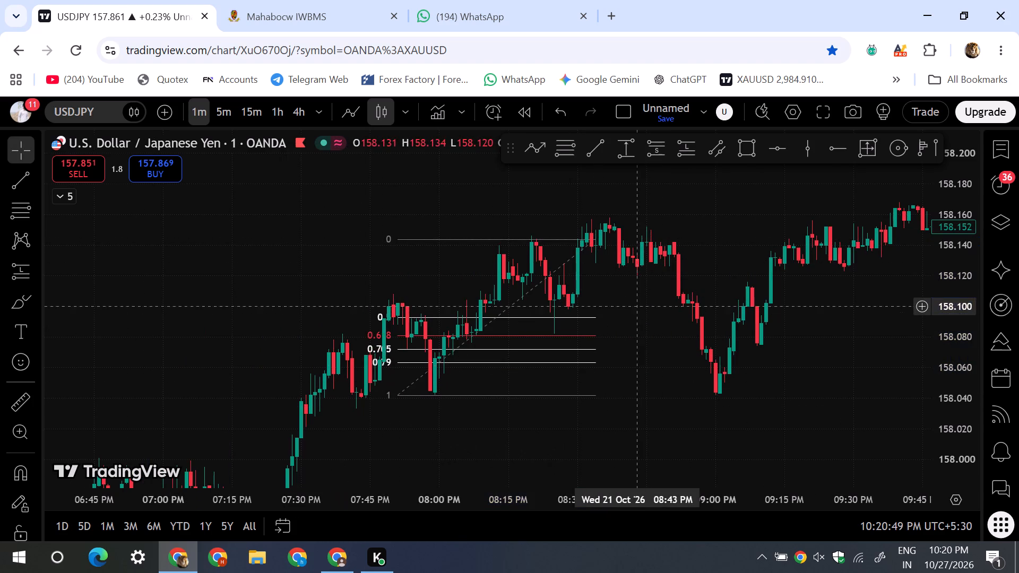
Start a Long Position drawing for the 21 October evening rise marked by the Fibonacci retracement.
scroll(630, 311, up, 3)
click(676, 160)
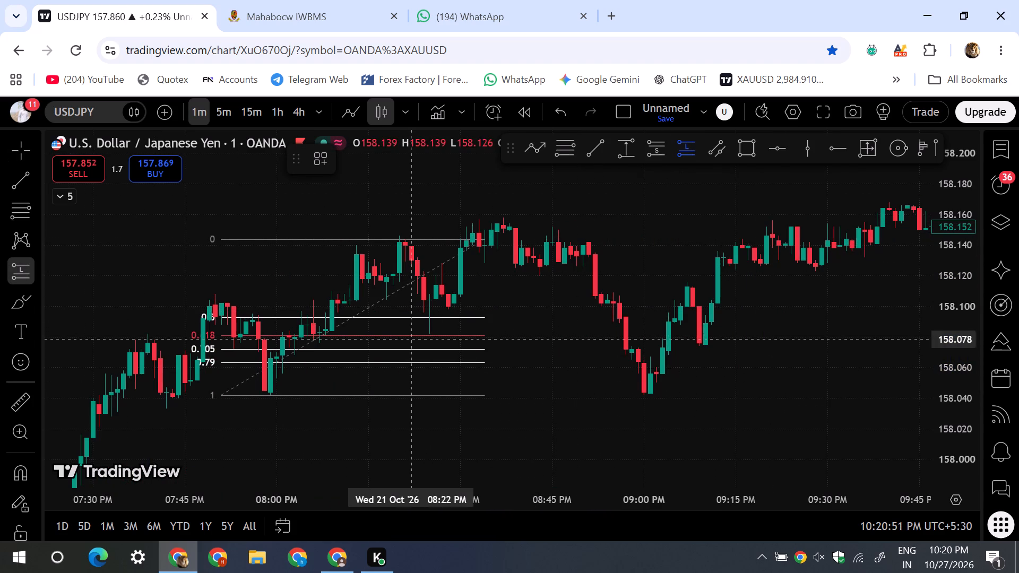
Place the long position at 8:21 PM on 21 October with entry about 158.092, stop about 158.064 and target about 158.152.
click(407, 318)
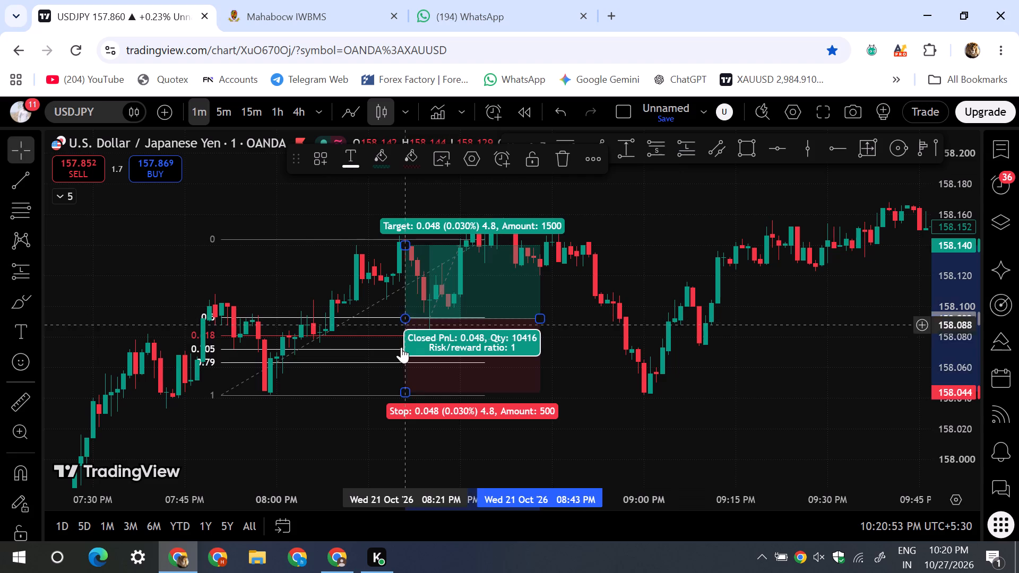
drag(402, 388, 408, 362)
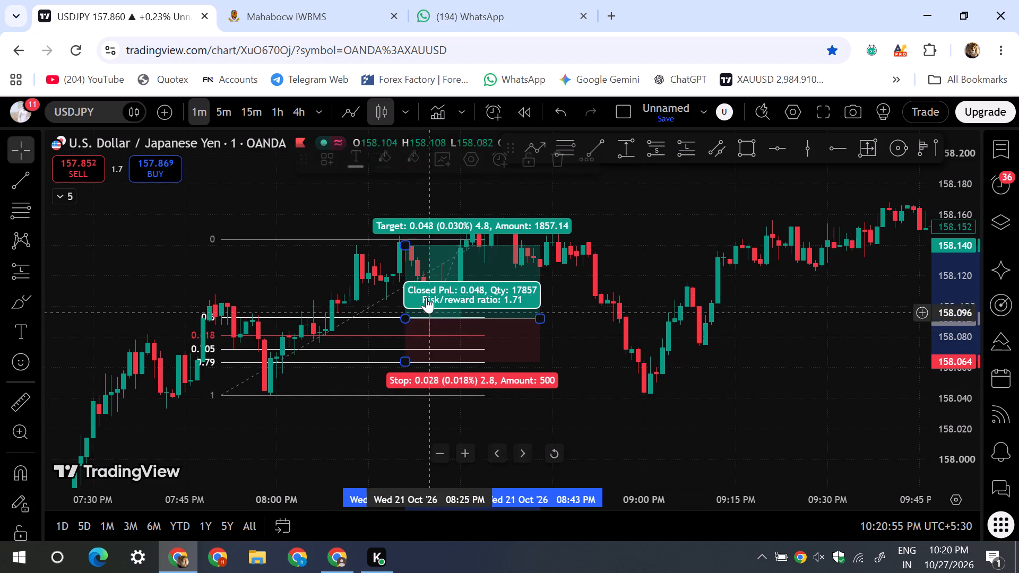
drag(401, 249, 410, 229)
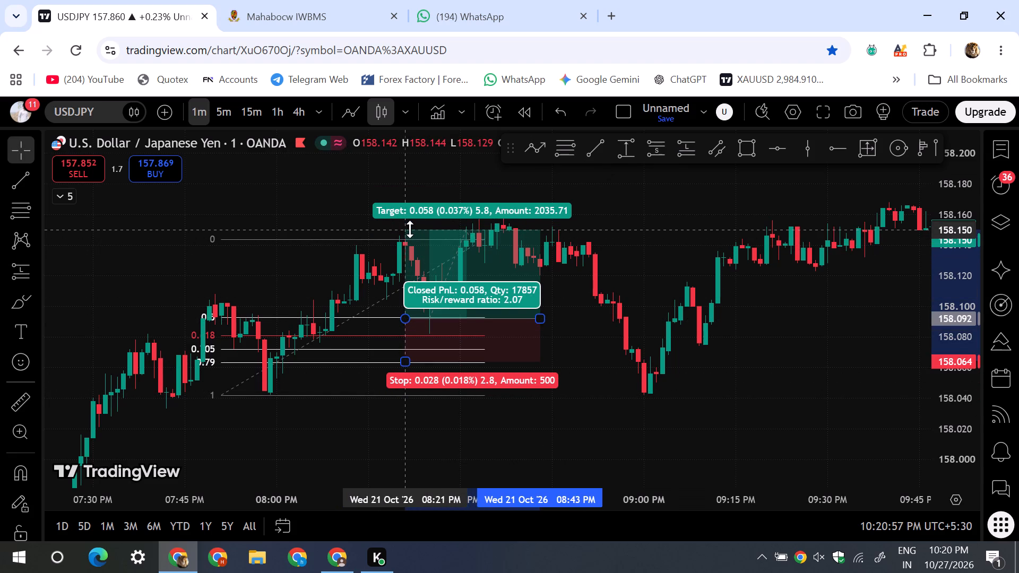
drag(410, 229, 412, 227)
click(124, 247)
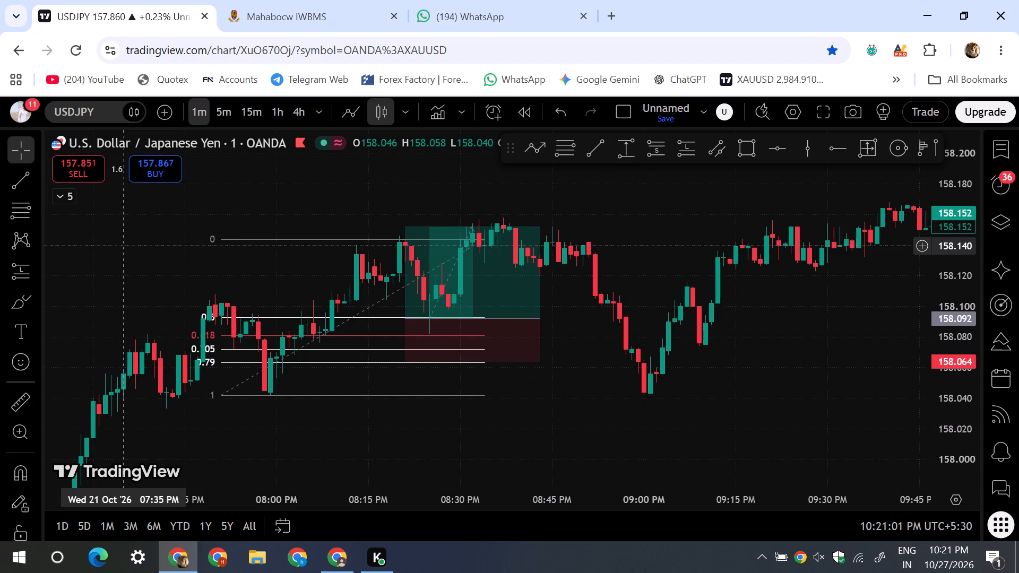
Dismiss the upgrade advertisement and the ad-free plan offer covering the chart.
drag(690, 341, 303, 397)
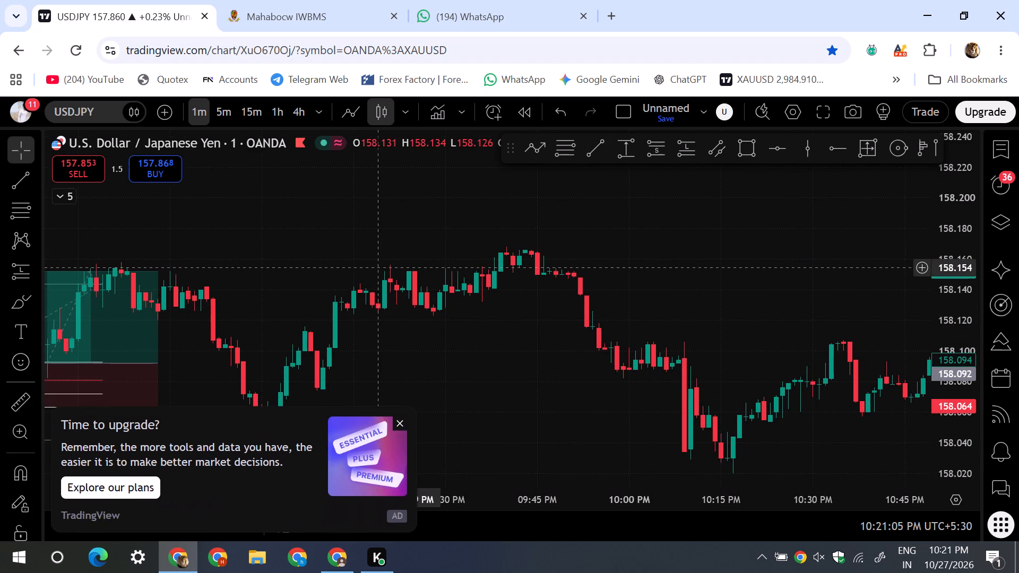
click(395, 420)
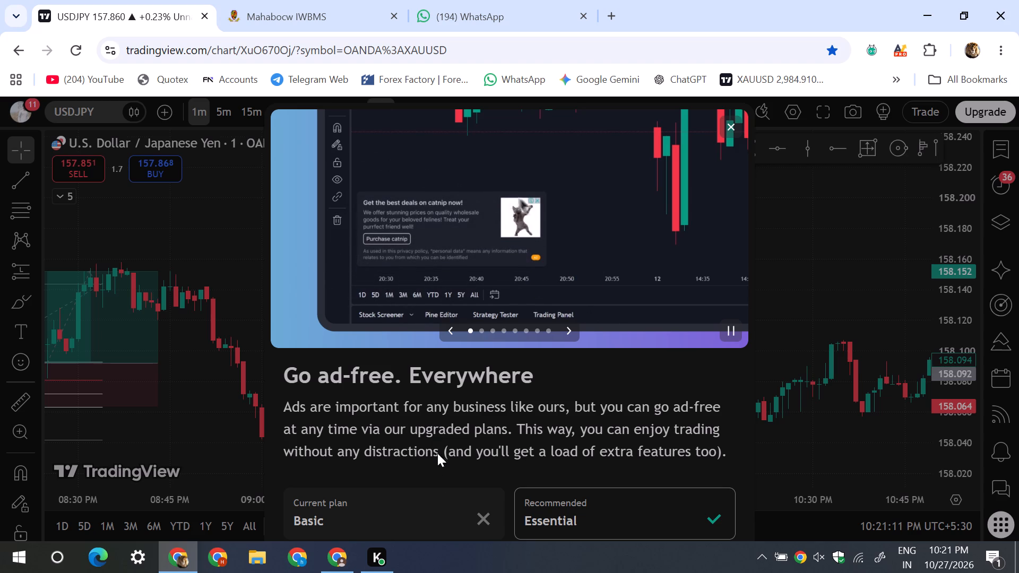
click(732, 120)
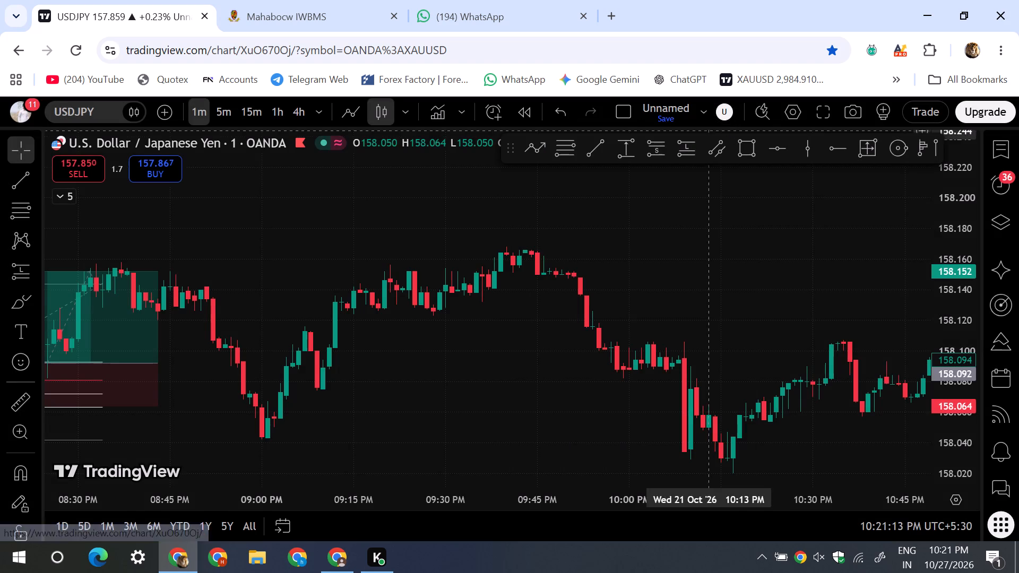
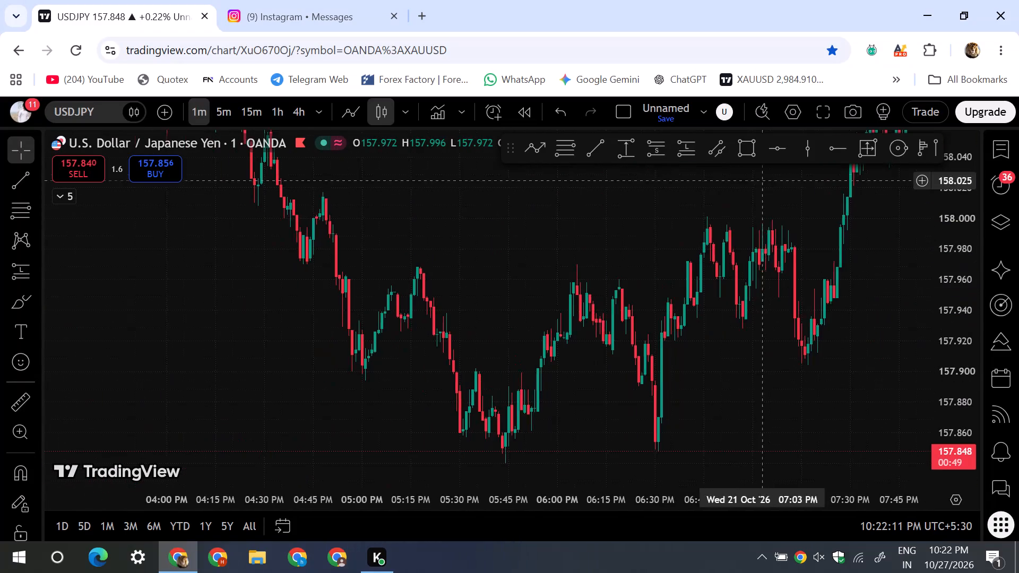
Start a Fibonacci retracement over the 21 October afternoon decline, anchoring it at about 158.114 shortly before 4:15 PM.
drag(514, 233, 705, 397)
drag(952, 236, 904, 337)
scroll(792, 332, down, 4)
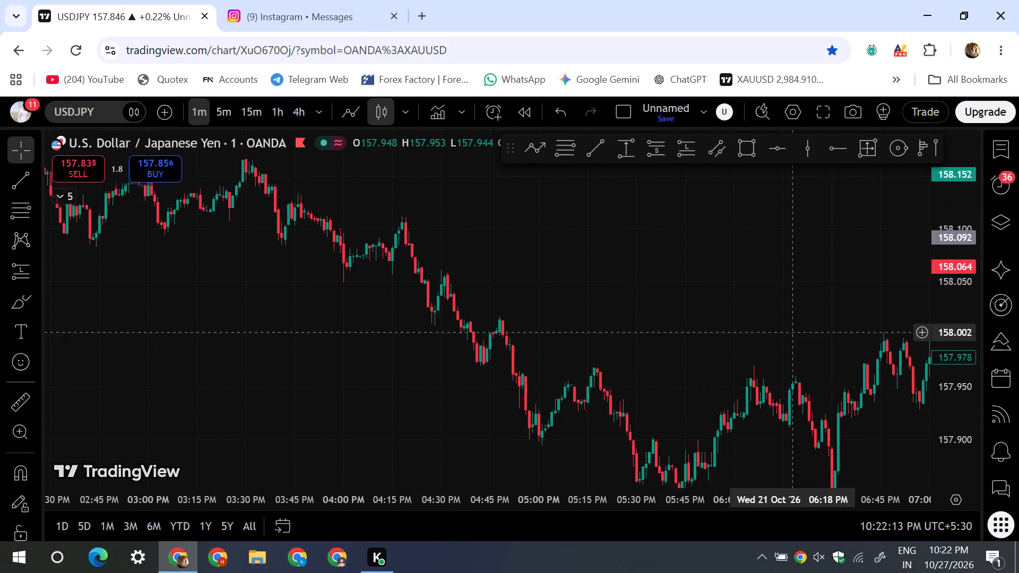
drag(689, 244, 700, 319)
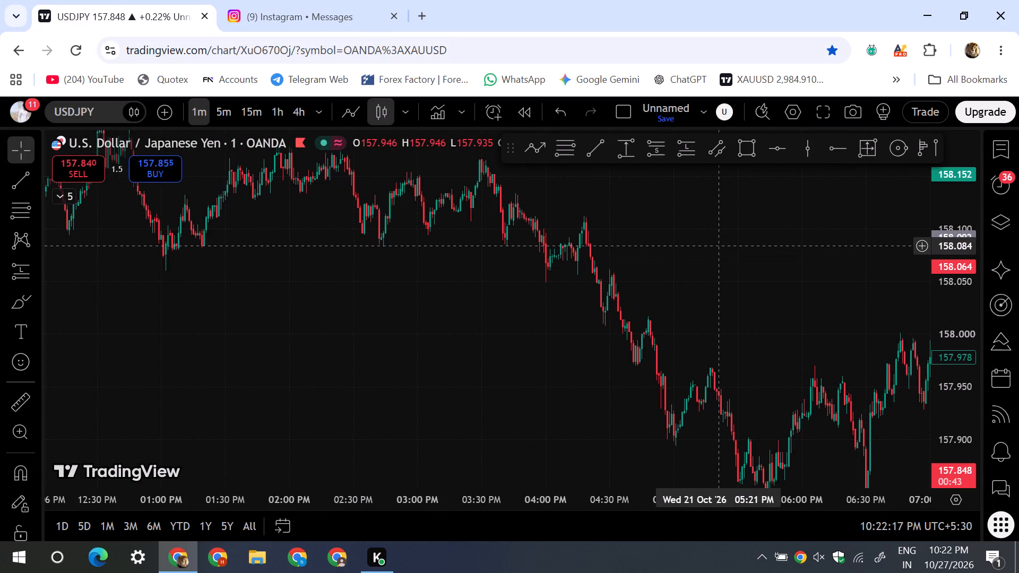
scroll(717, 246, up, 5)
click(8, 217)
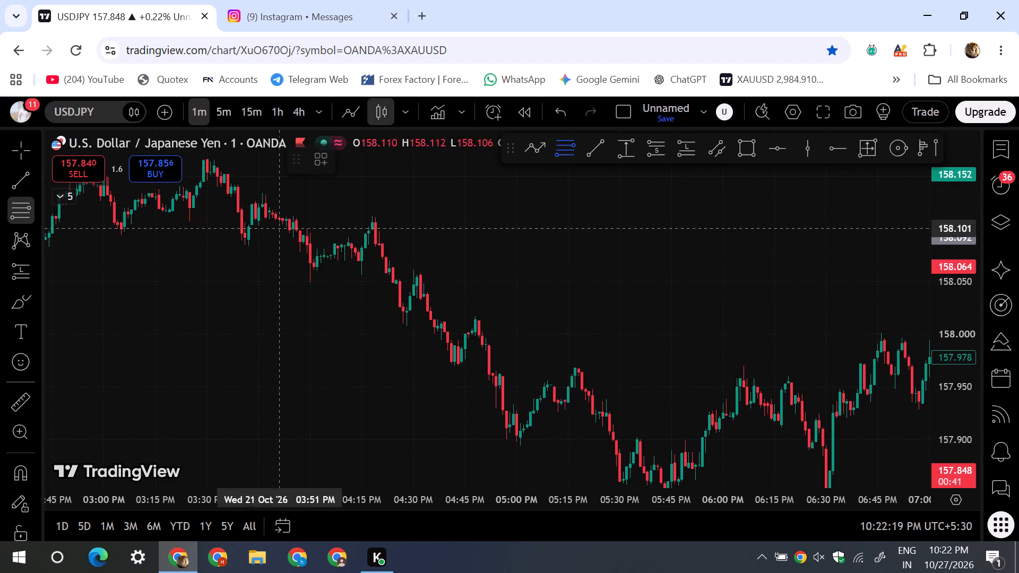
click(355, 214)
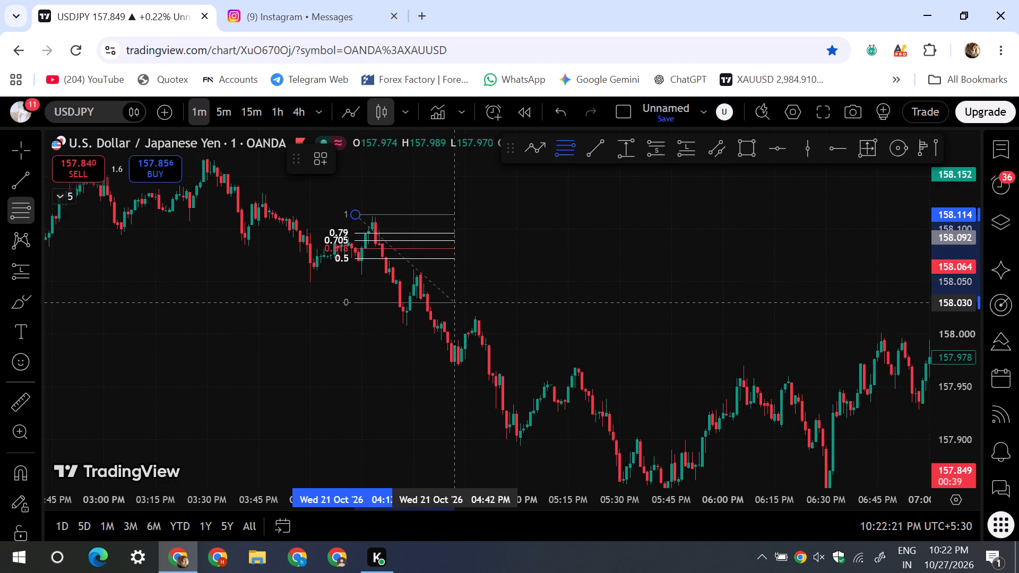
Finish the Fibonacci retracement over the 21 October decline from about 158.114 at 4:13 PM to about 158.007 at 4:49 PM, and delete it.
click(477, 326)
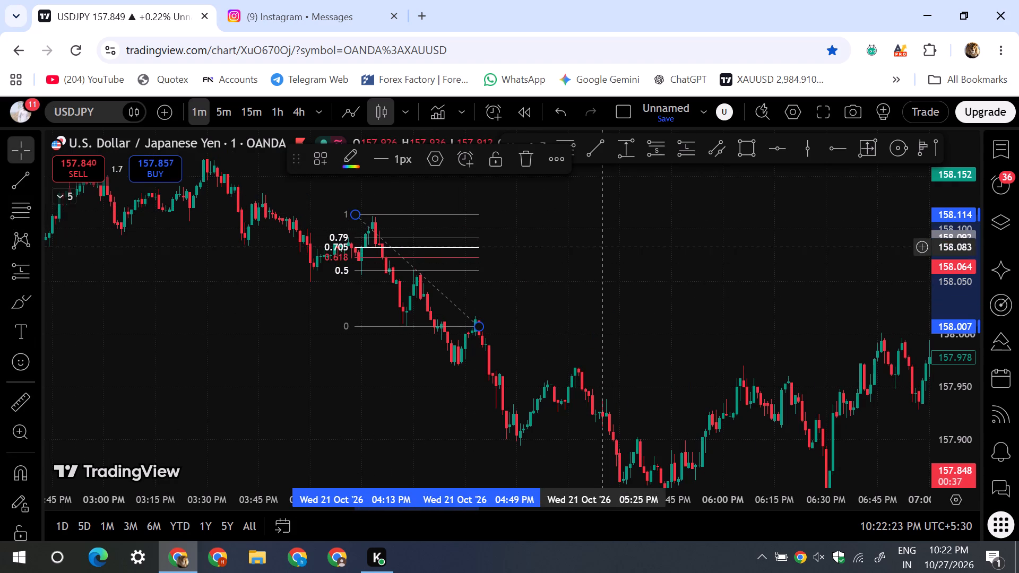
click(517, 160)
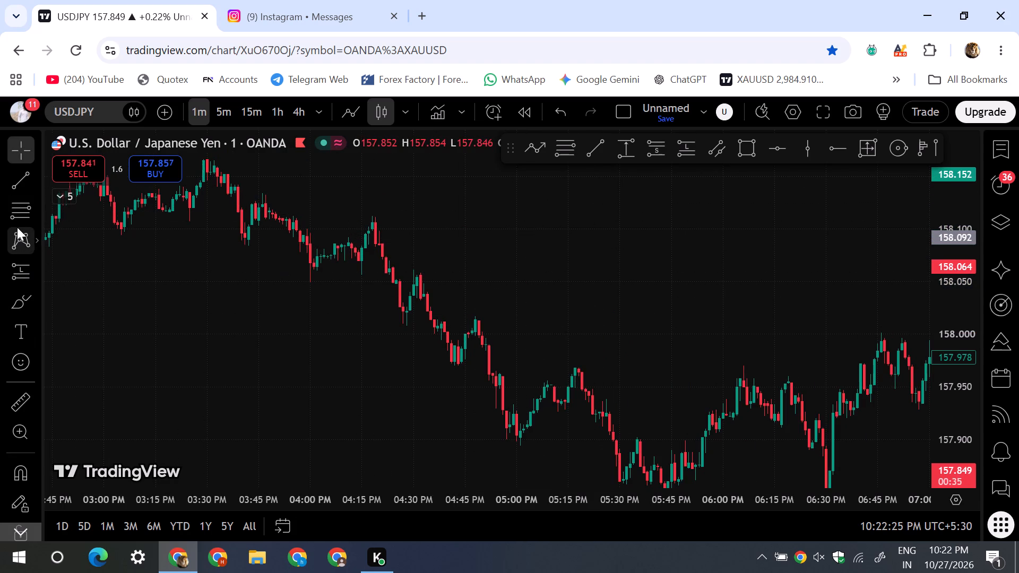
Start another Fibonacci retracement over the 21 October afternoon decline, anchored at about 158.061 at 4:26 PM.
click(18, 212)
click(400, 269)
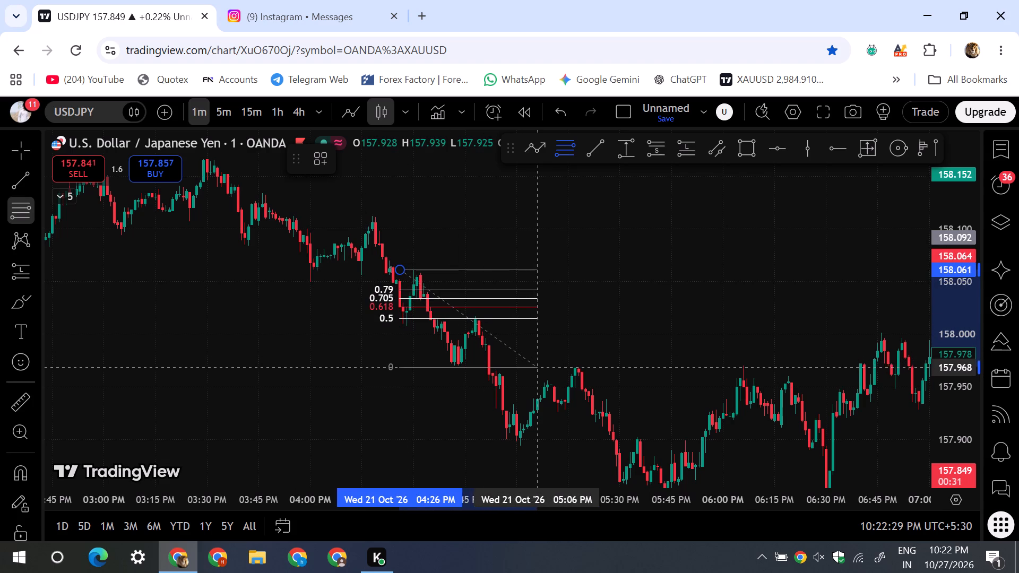
Finish the Fibonacci retracement over the 21 October afternoon decline, placing its end at about 157.968 at 5:06 PM.
click(538, 367)
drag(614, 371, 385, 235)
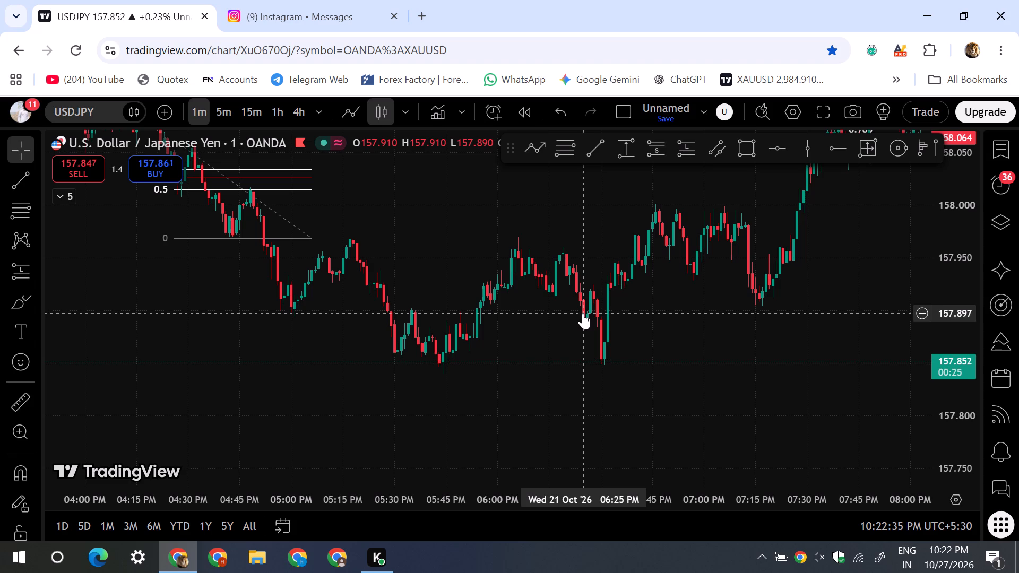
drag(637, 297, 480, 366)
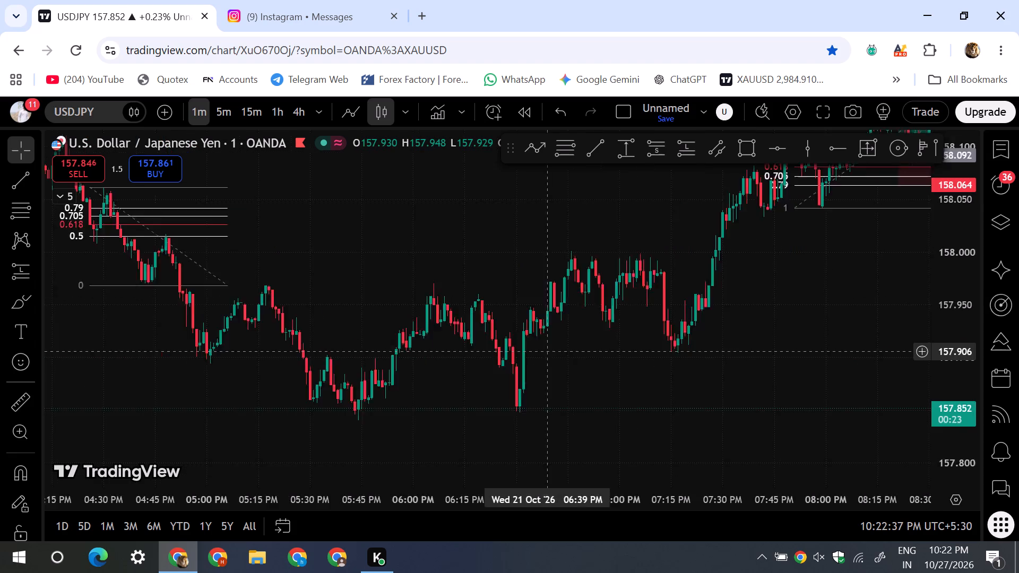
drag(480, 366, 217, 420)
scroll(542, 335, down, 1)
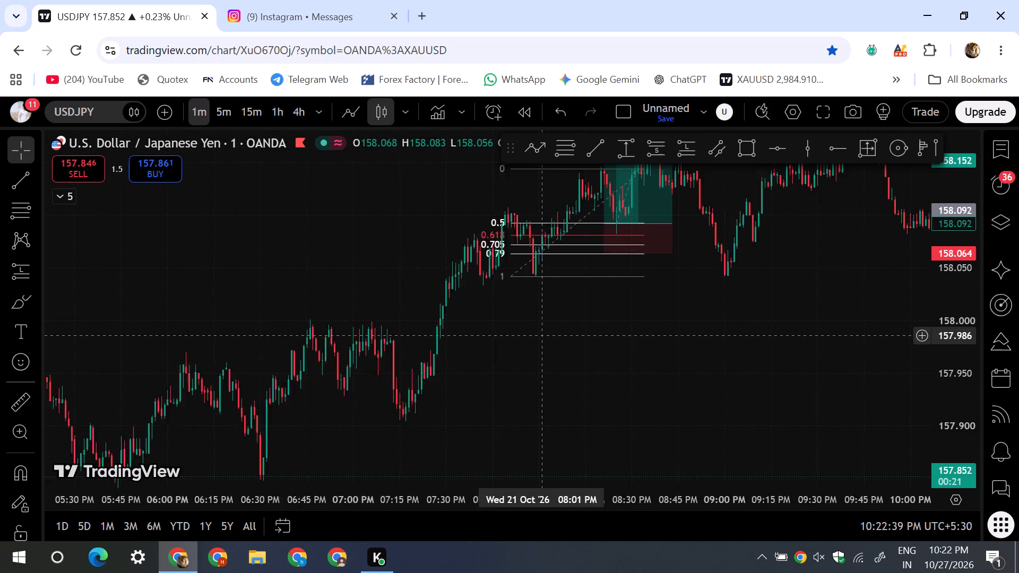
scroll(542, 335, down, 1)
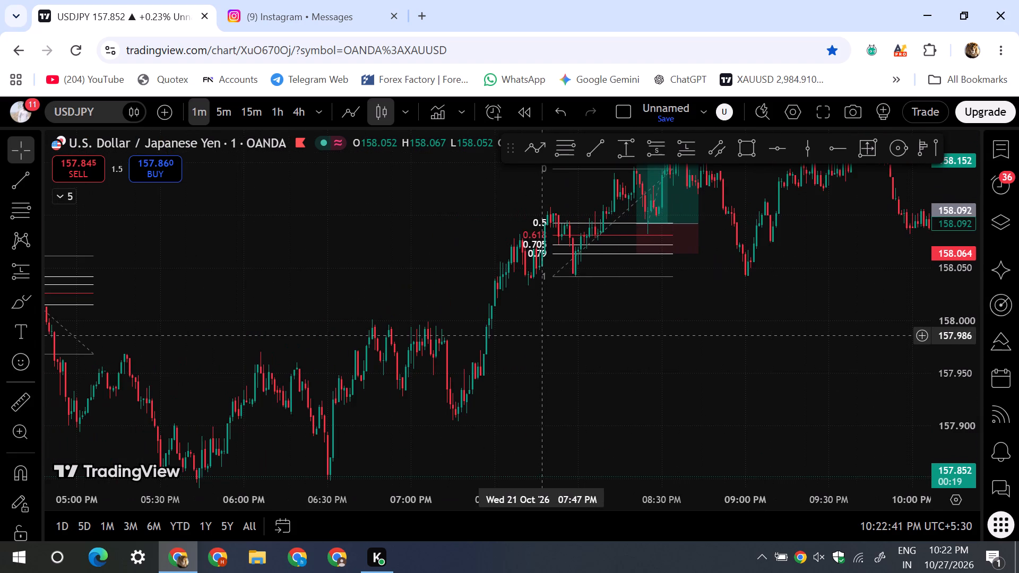
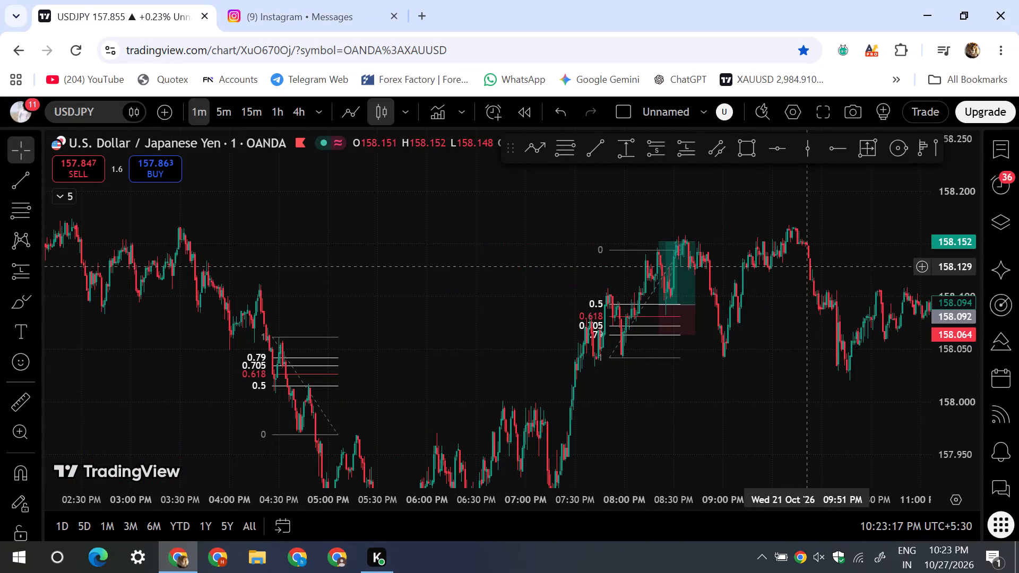
Switch the one-minute chart from USDJPY to the USDCHF pair.
key(Down)
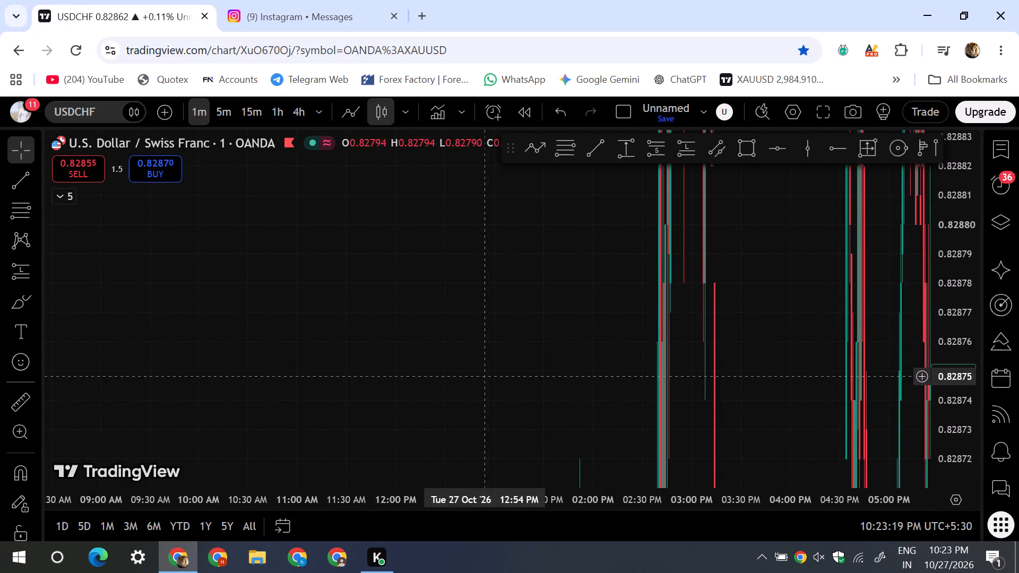
click(547, 452)
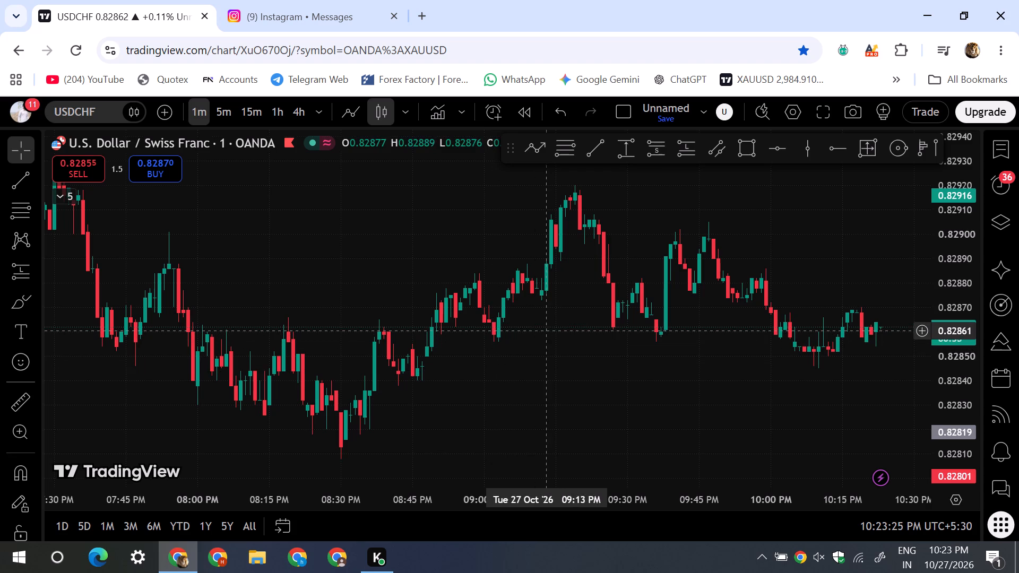
Start a Fibonacci retracement on the 27 October evening price action of the one-minute USDCHF chart.
click(11, 206)
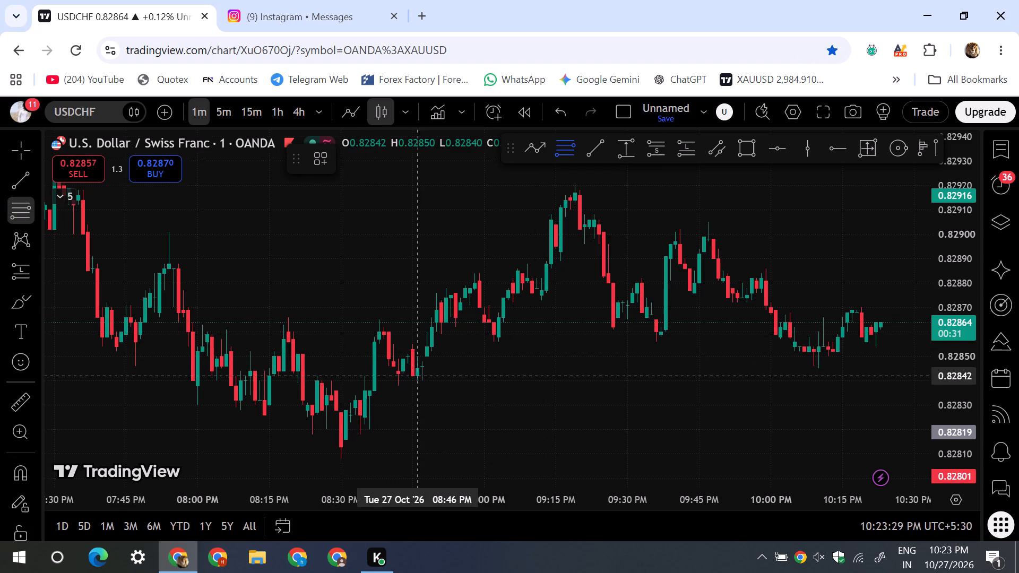
Draw a Fibonacci retracement over the 27 October USDCHF rise from about 0.82838 at 8:41 PM to about 0.82886 at 9:15 PM.
click(393, 385)
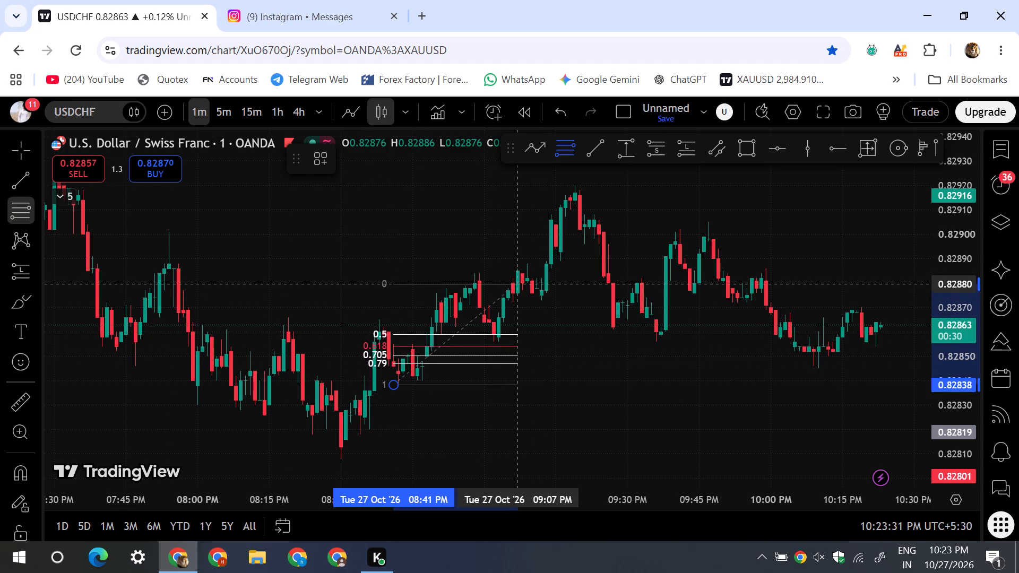
click(557, 268)
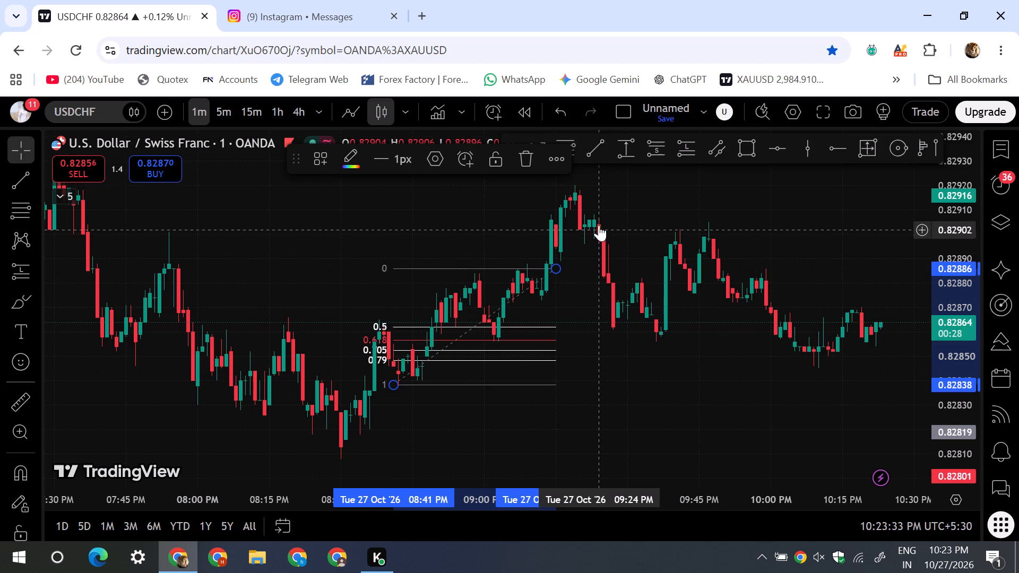
Draw a Fibonacci retracement over the earlier 27 October rise from about 0.82826 at 6:06 PM to about 0.82872 at 6:52 PM.
drag(264, 290, 589, 363)
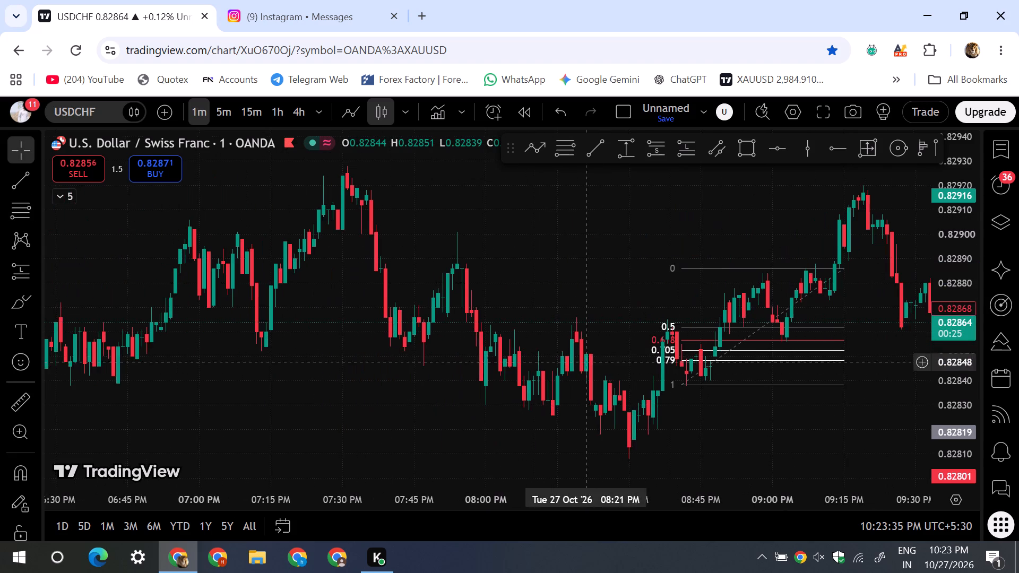
drag(589, 363, 593, 366)
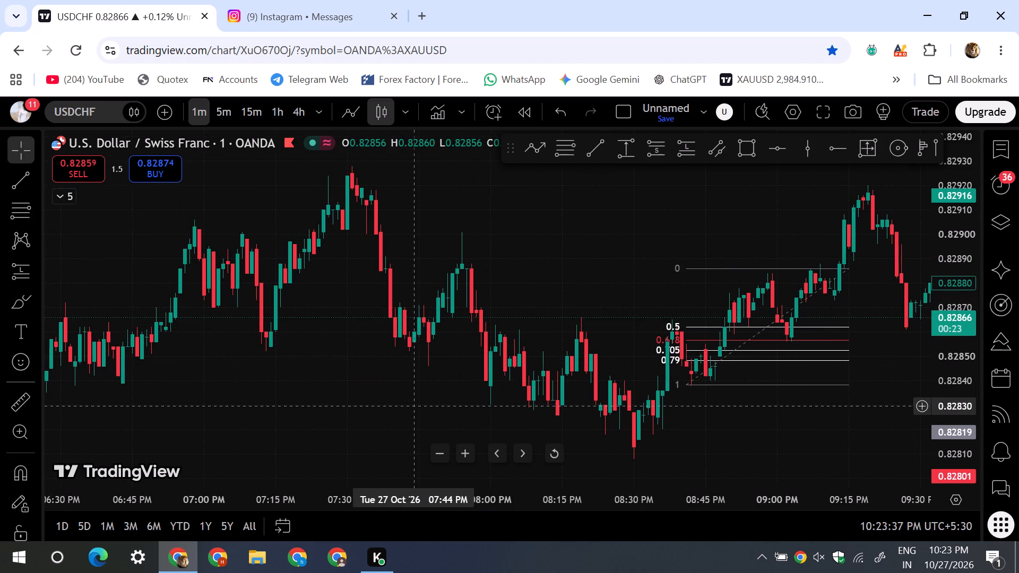
drag(243, 357, 564, 379)
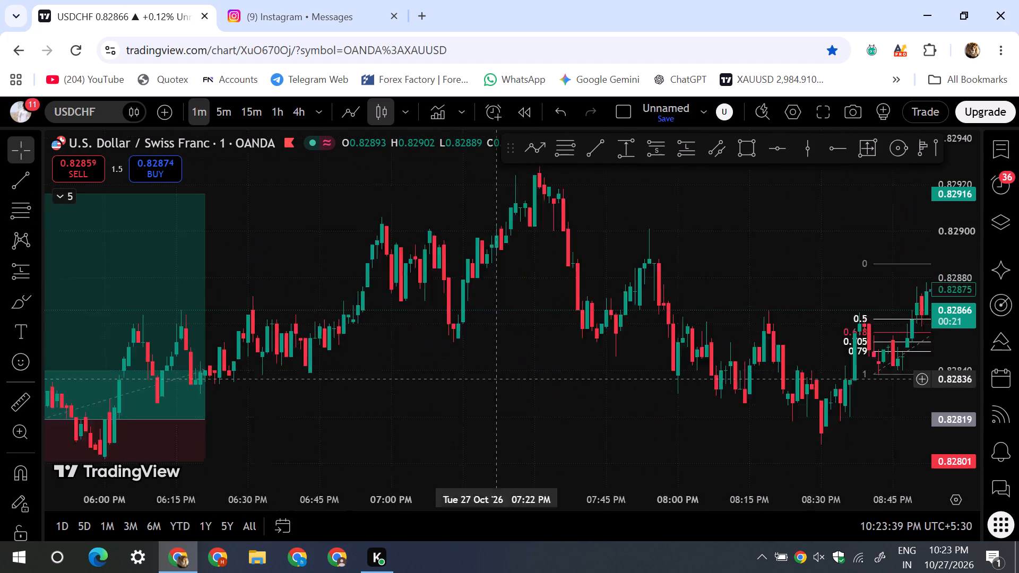
drag(564, 379, 769, 334)
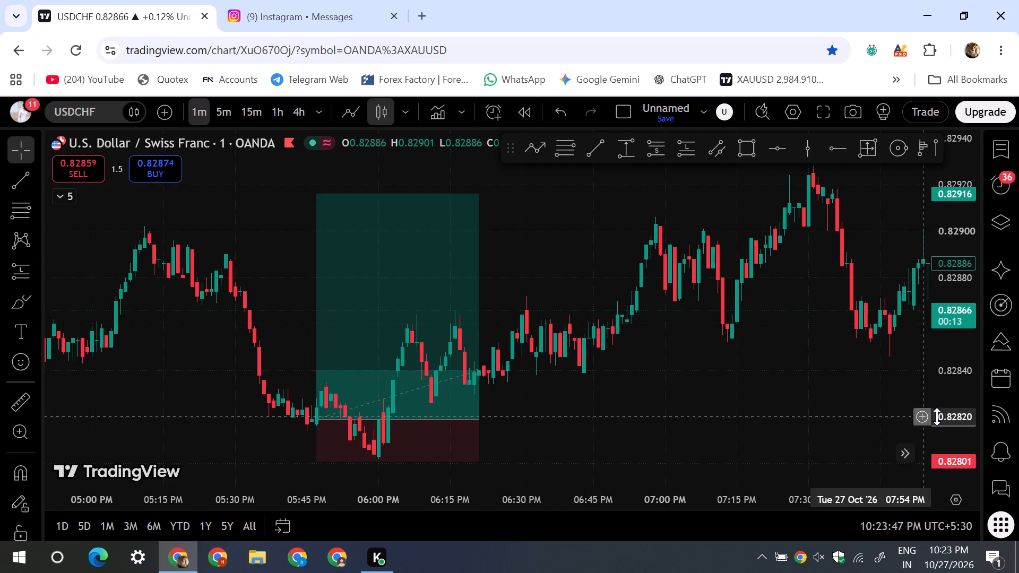
drag(939, 415, 938, 366)
scroll(862, 385, up, 2)
drag(683, 413, 662, 338)
click(0, 211)
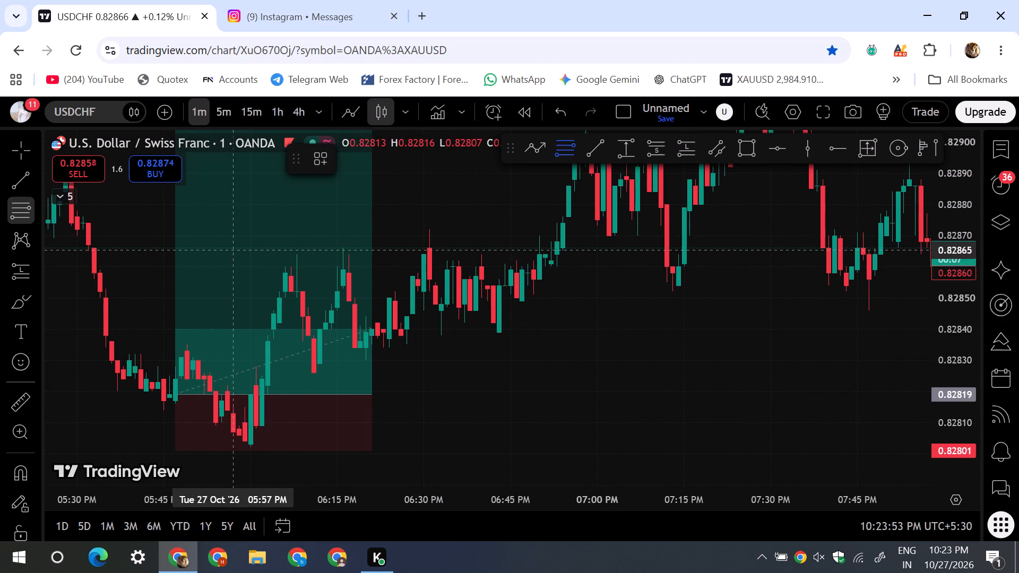
click(288, 374)
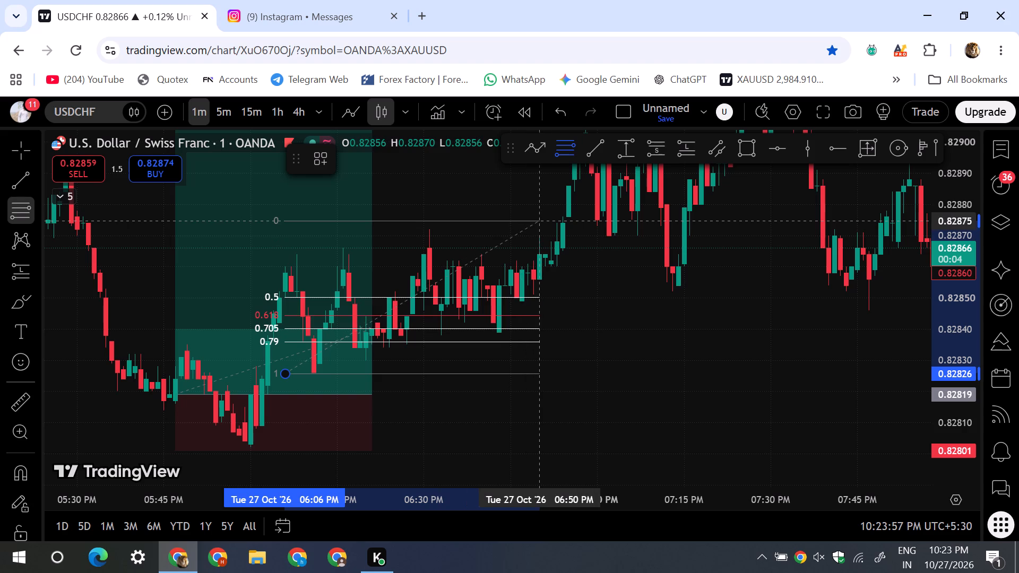
click(550, 230)
click(643, 253)
Examine the USDCHF price action on 27 October between about 7:00 PM and 9:30 PM, around the 8:30 PM low.
drag(646, 257, 634, 372)
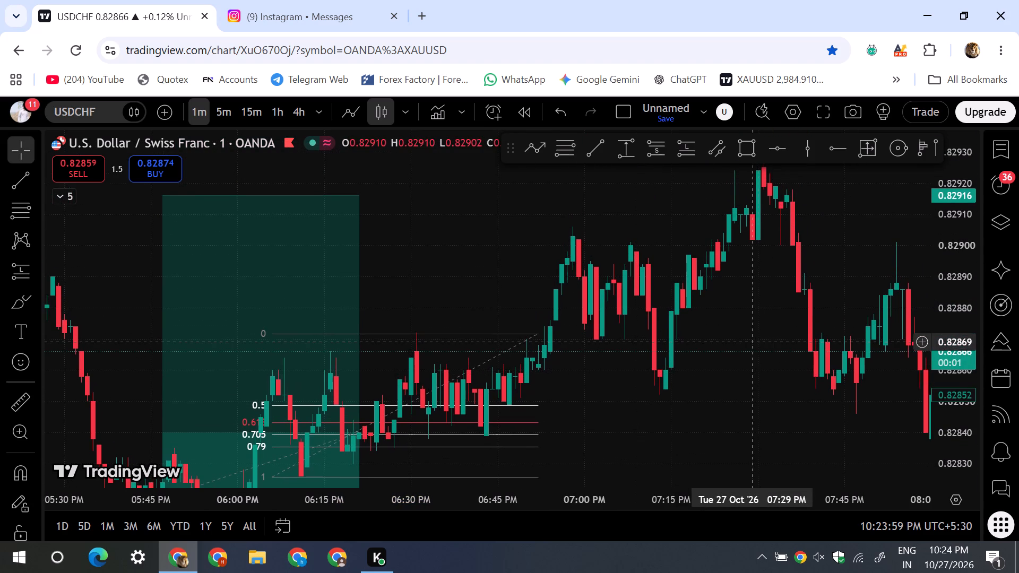
drag(740, 315, 233, 244)
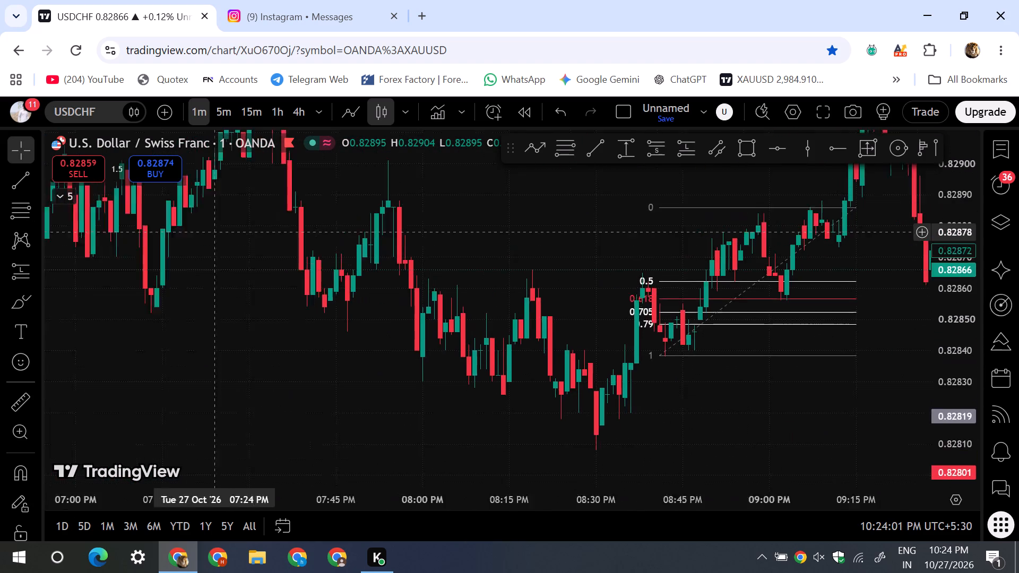
drag(233, 244, 309, 291)
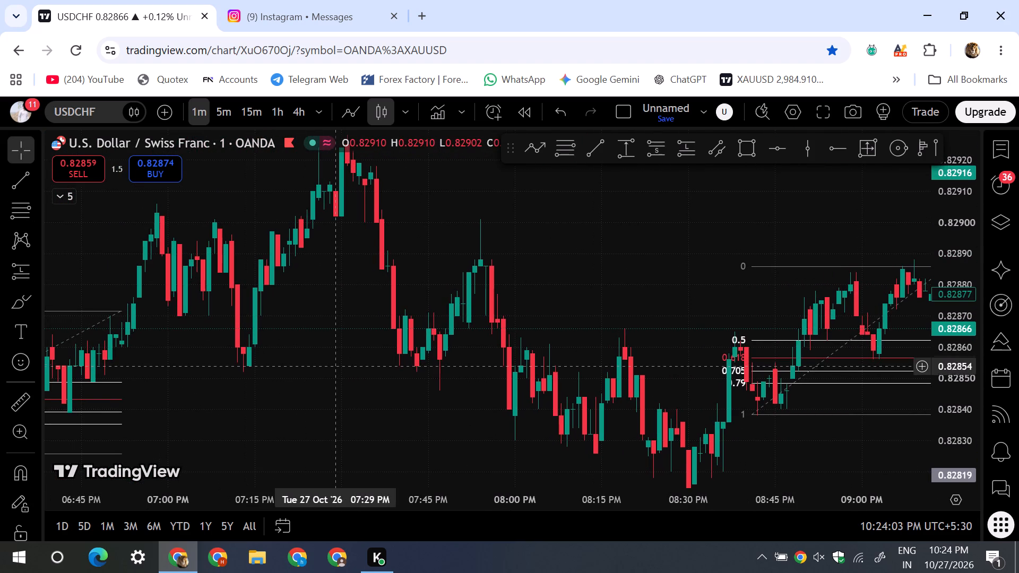
drag(356, 404, 183, 299)
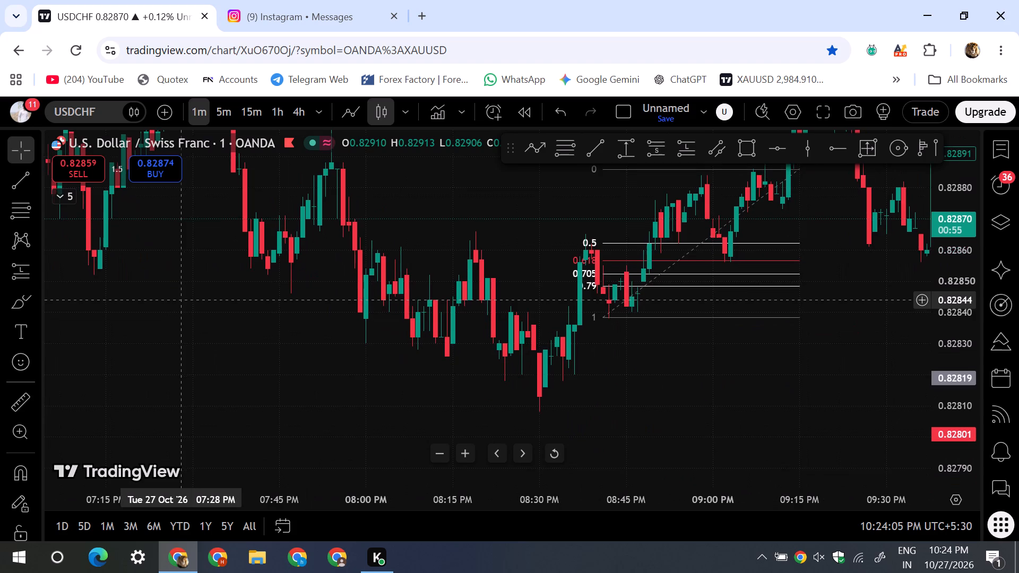
drag(183, 299, 254, 372)
drag(308, 386, 198, 295)
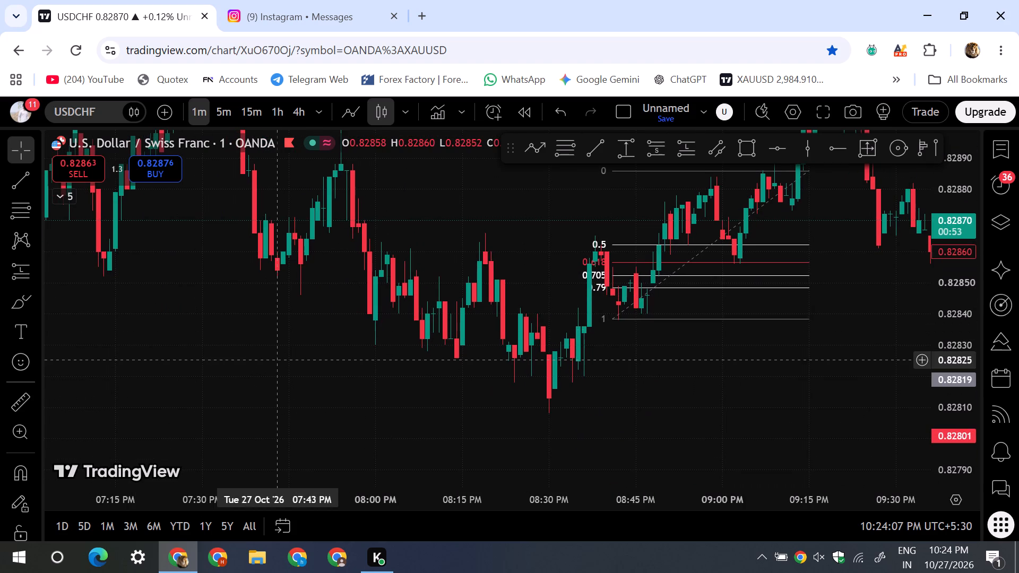
drag(287, 369, 316, 398)
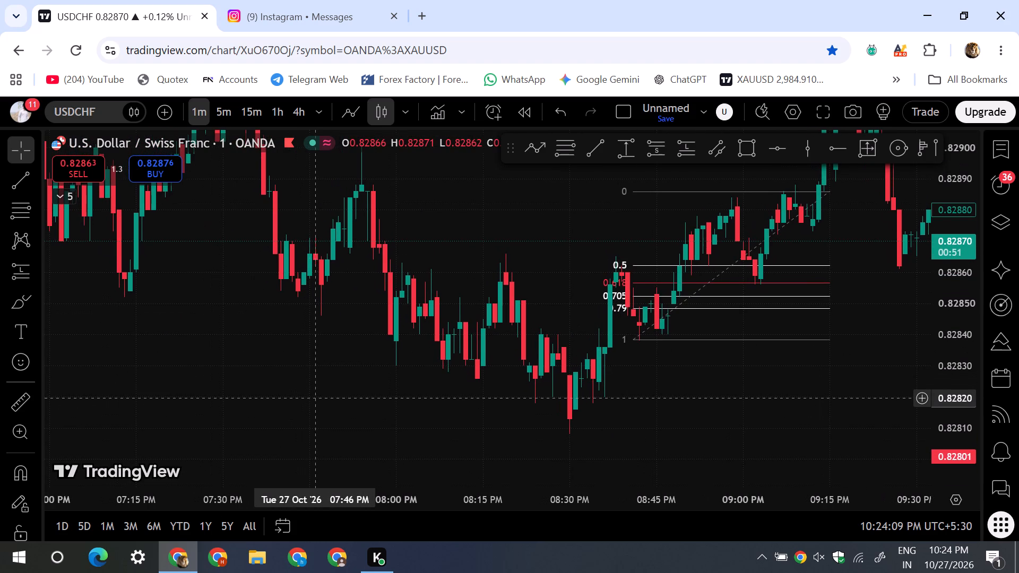
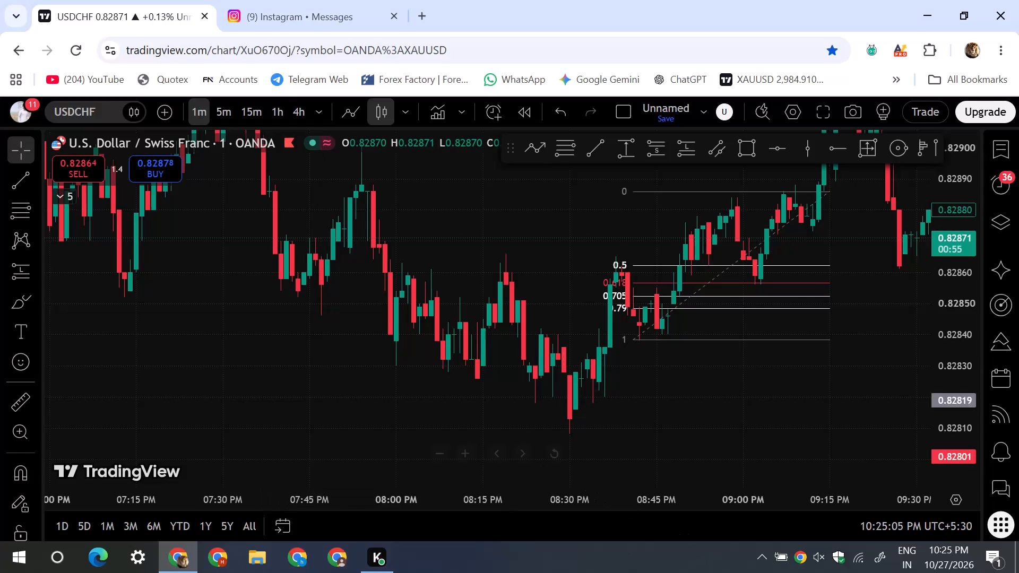
Go back through the USDJPY and EURUSD charts to XAUUSD and examine gold's 27 October price action from about 8:30 PM.
click(547, 458)
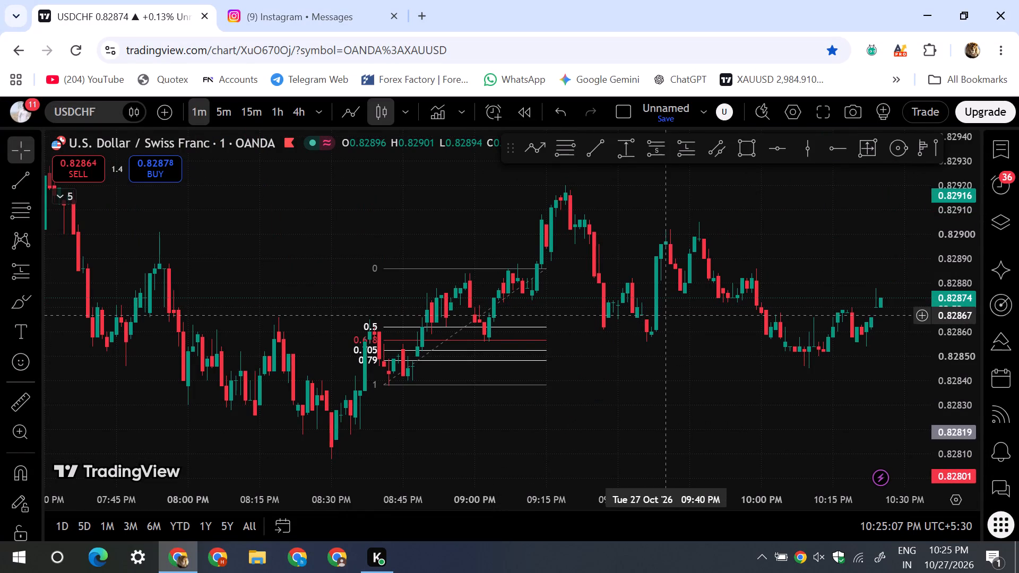
key(Up)
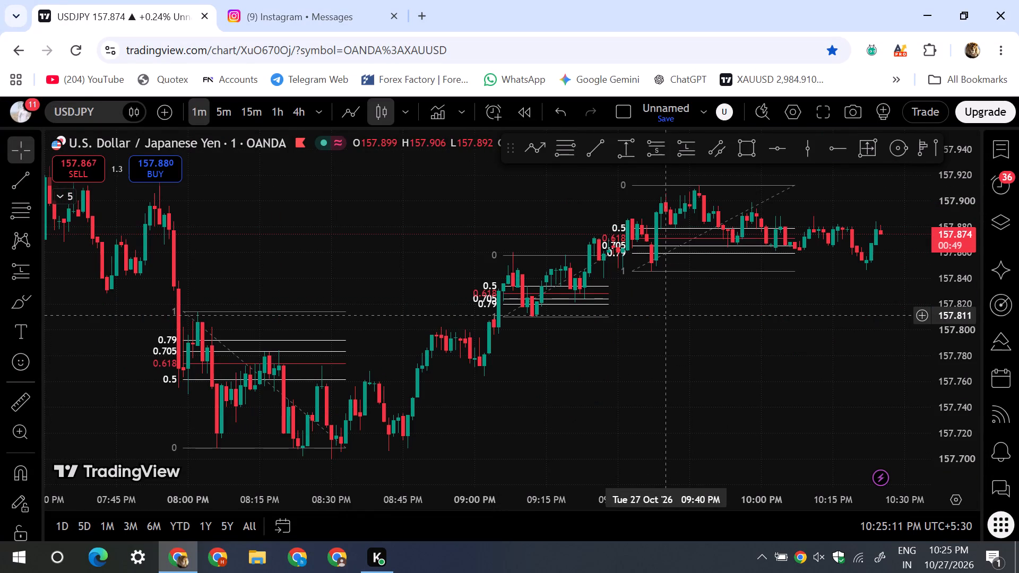
key(Up)
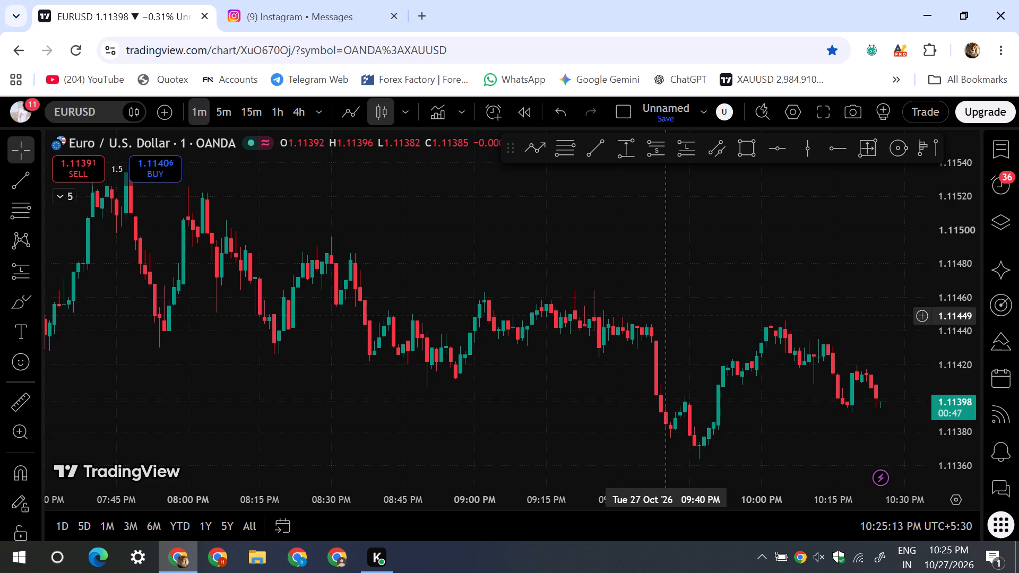
key(Up)
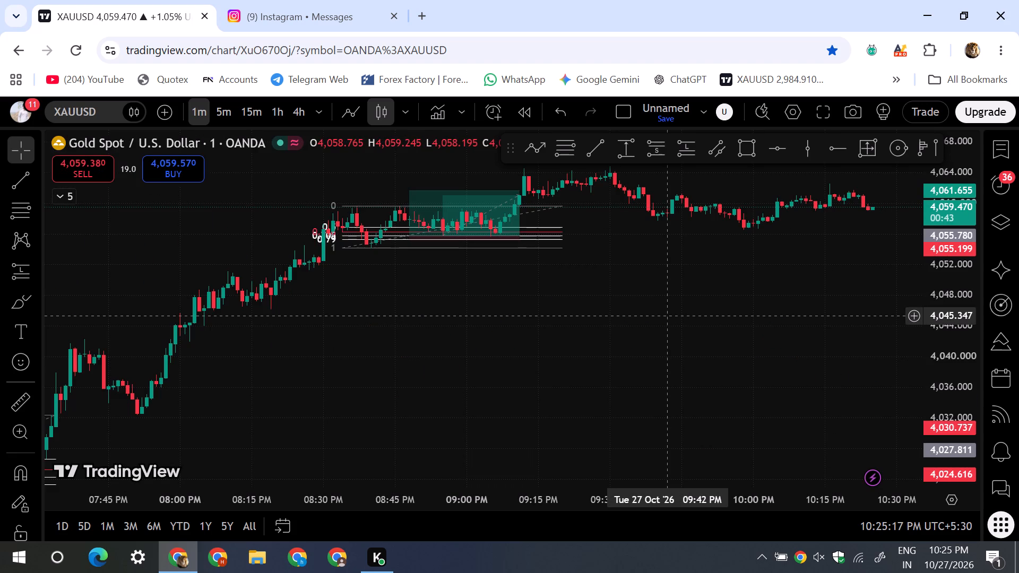
scroll(667, 315, up, 8)
scroll(645, 414, down, 1)
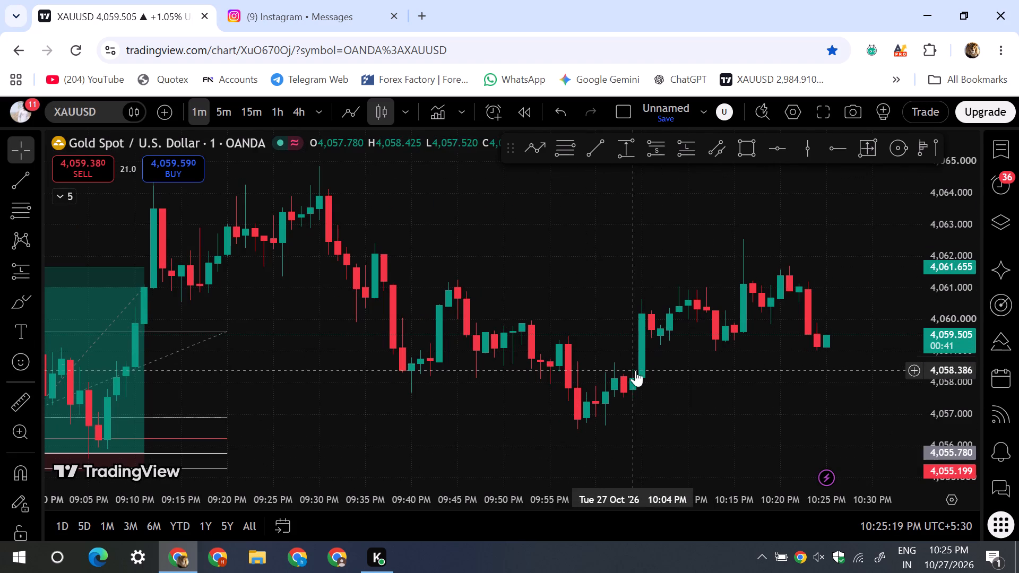
scroll(716, 383, down, 3)
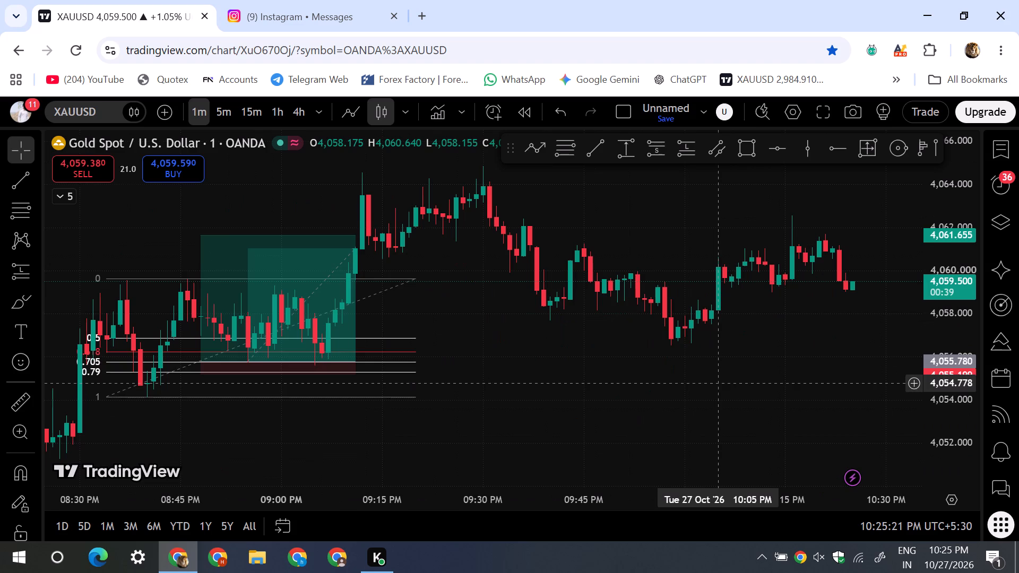
scroll(716, 383, down, 2)
scroll(716, 383, up, 2)
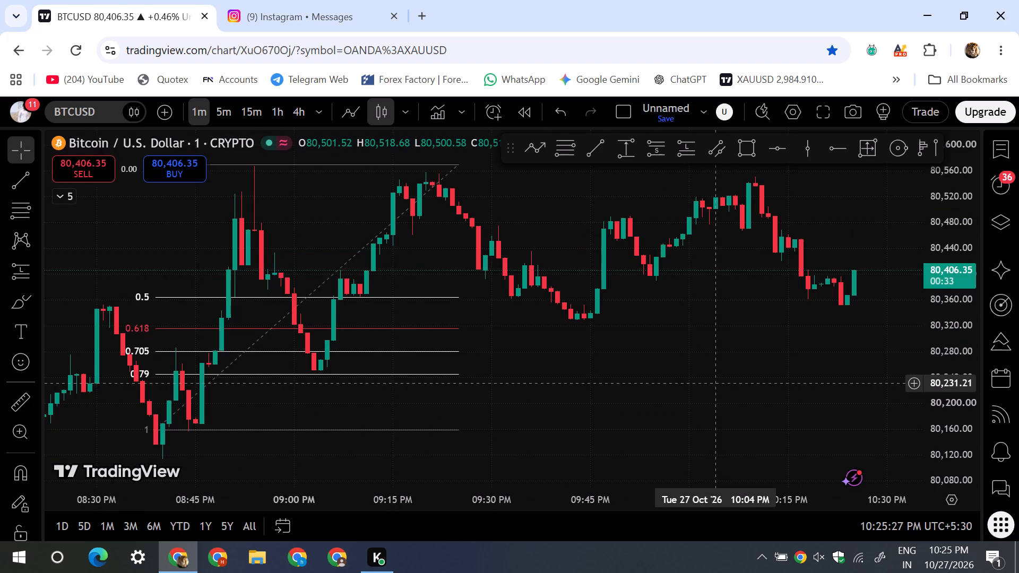
Examine the one-minute BTCUSD price action on 27 October from about 5:30 PM to 10:25 PM, around the existing Fibonacci retracements.
scroll(714, 390, down, 5)
scroll(684, 323, down, 2)
scroll(684, 323, up, 2)
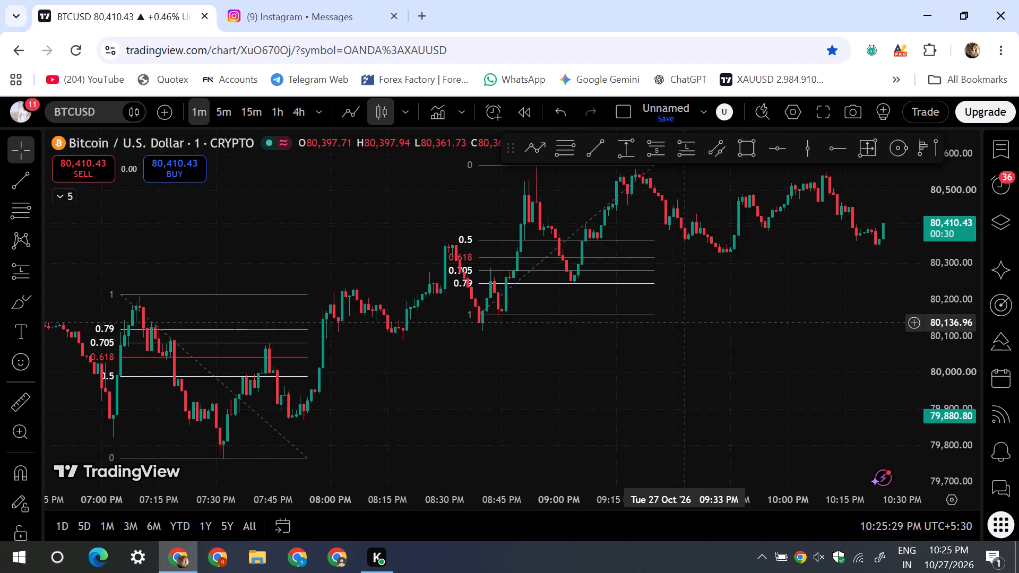
scroll(684, 323, down, 4)
scroll(684, 323, up, 1)
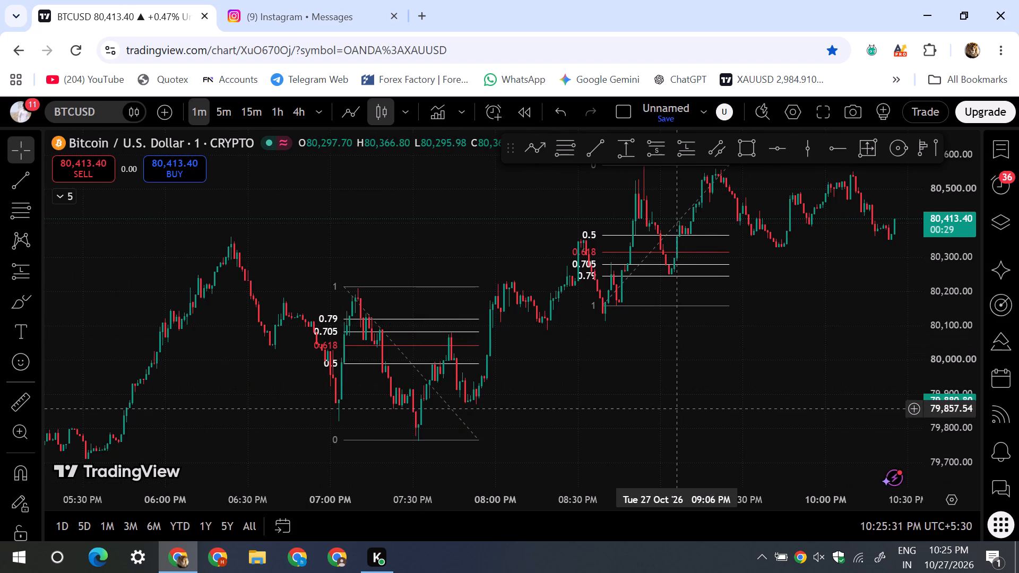
scroll(675, 398, up, 2)
scroll(673, 316, up, 2)
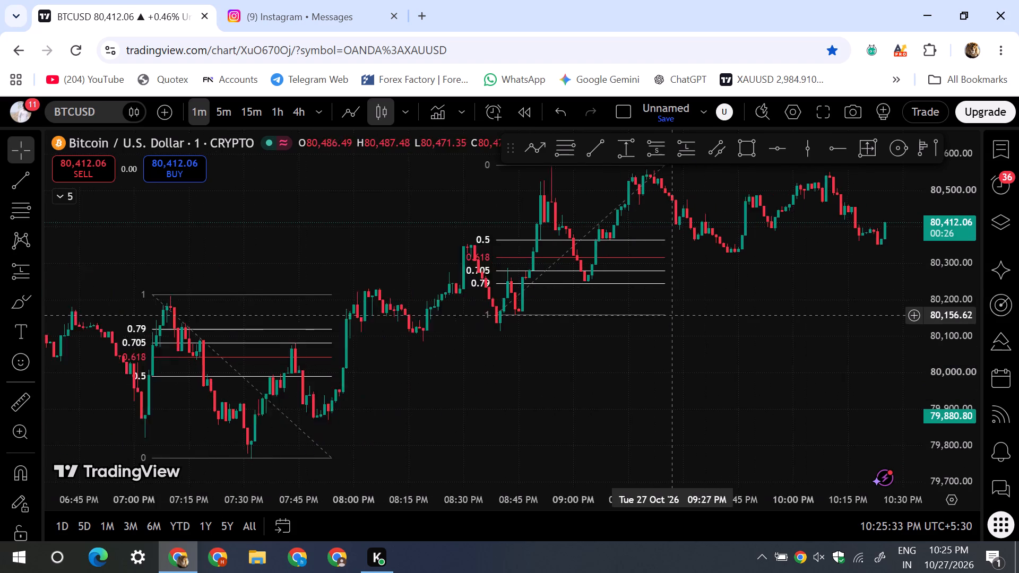
scroll(673, 316, up, 3)
scroll(670, 351, down, 2)
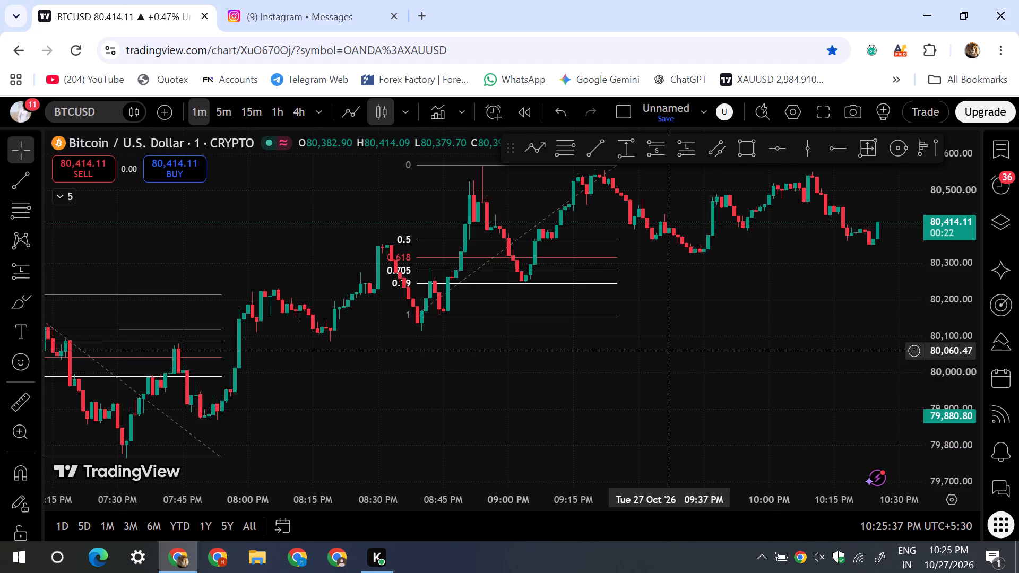
drag(935, 281, 933, 299)
drag(846, 325, 814, 412)
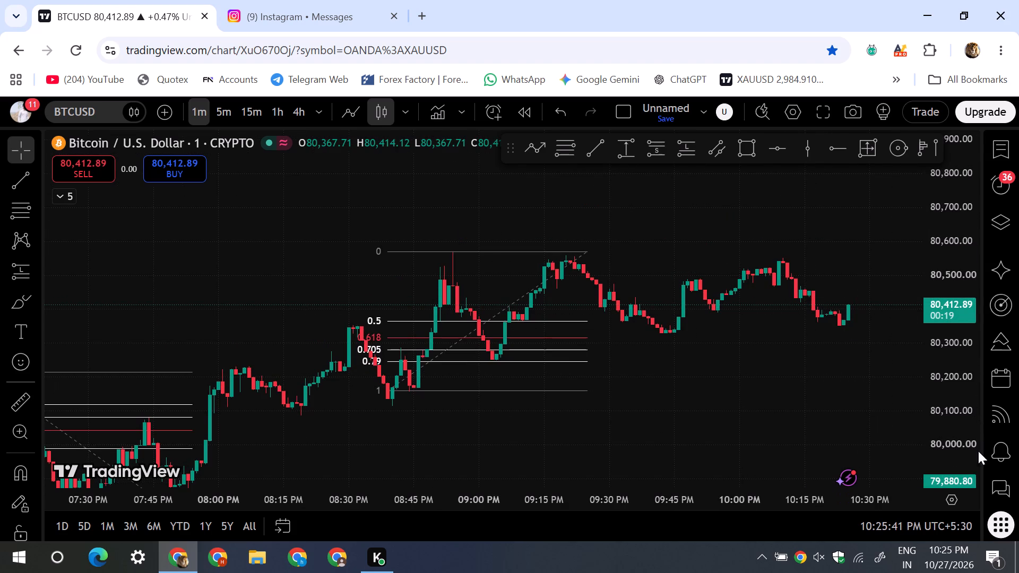
drag(959, 447, 866, 281)
scroll(873, 288, down, 4)
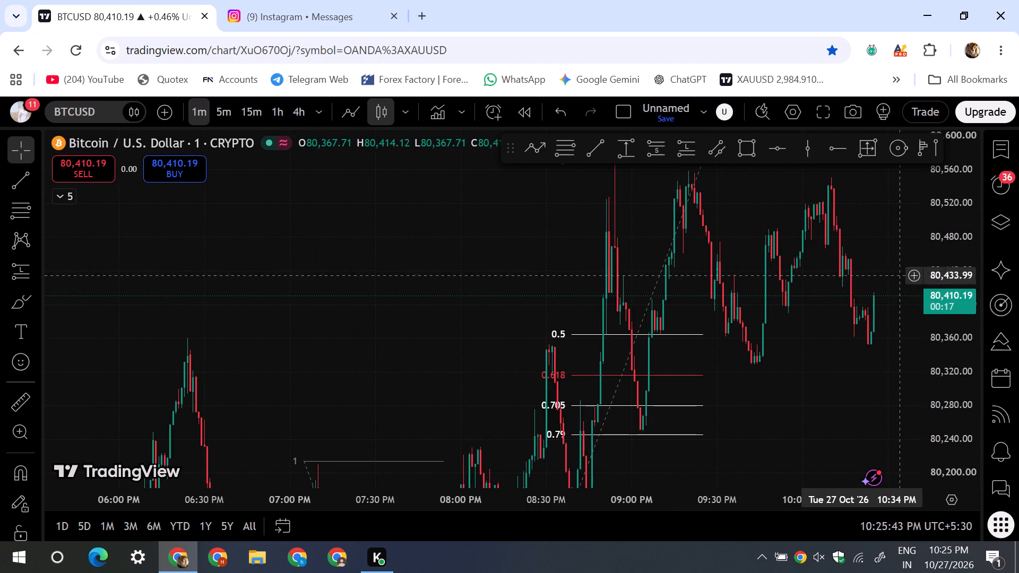
drag(945, 255, 934, 389)
On the USDJPY chart, draw a Fibonacci retracement over the 27 October rise from about 157.765 at 8:46 PM to about 157.860 at 9:23 PM.
click(994, 153)
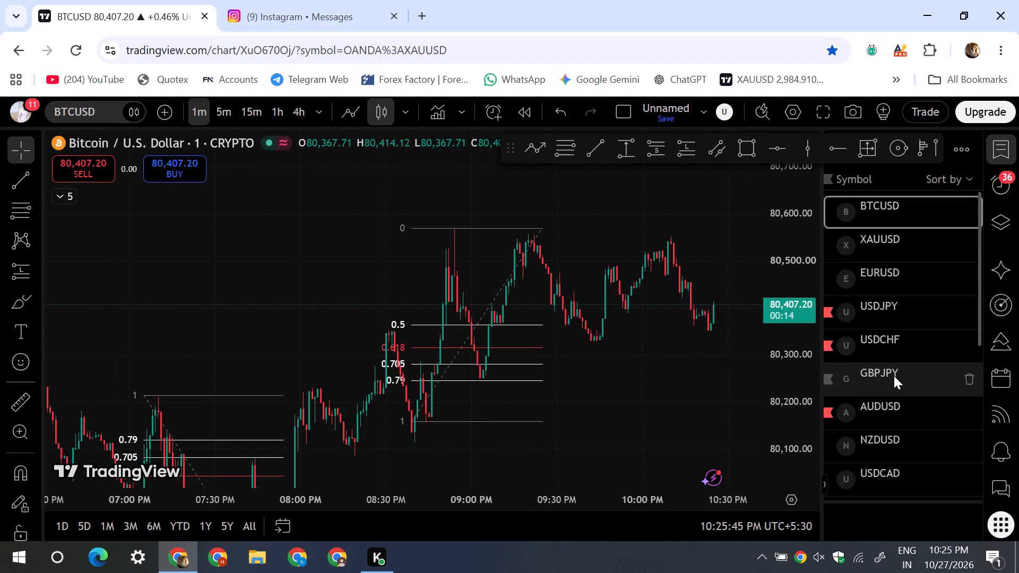
click(896, 317)
scroll(700, 349, up, 3)
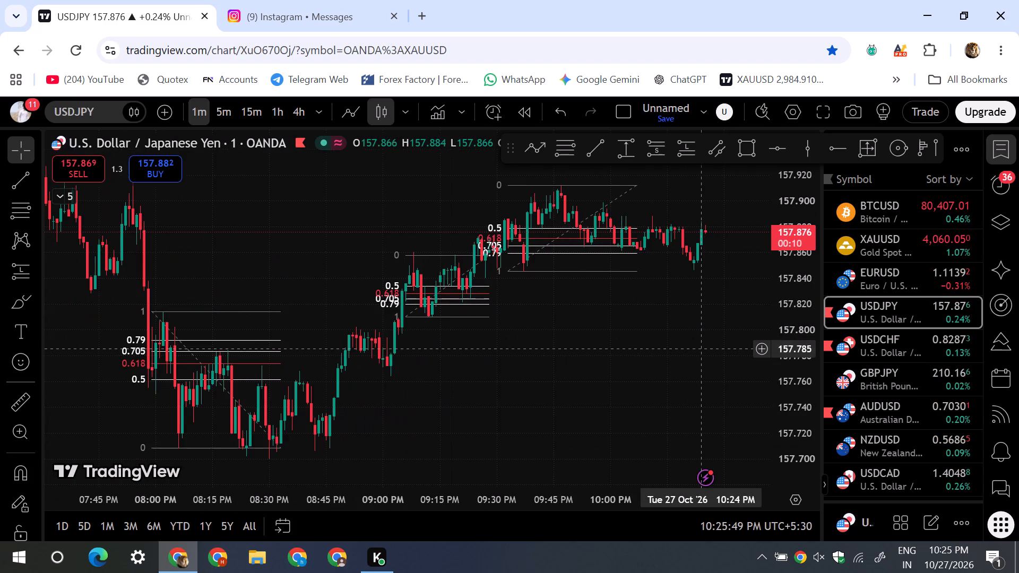
scroll(663, 353, up, 1)
scroll(663, 353, down, 1)
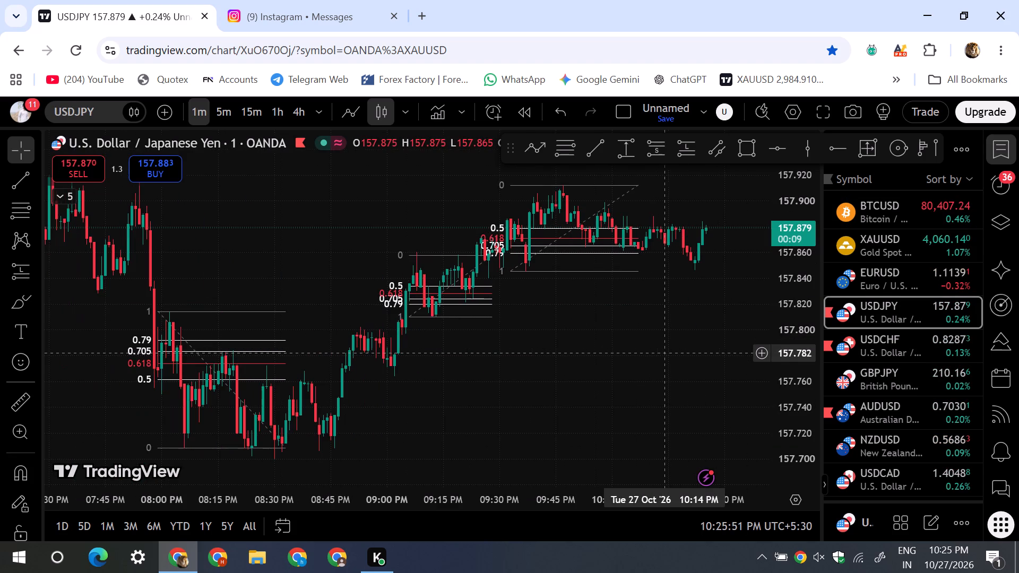
drag(556, 400, 577, 331)
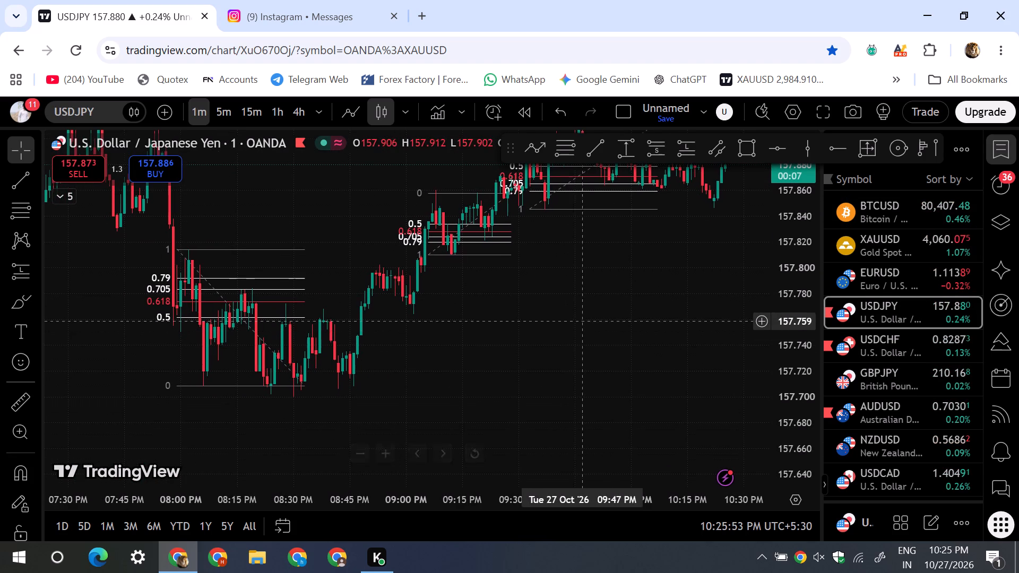
click(28, 204)
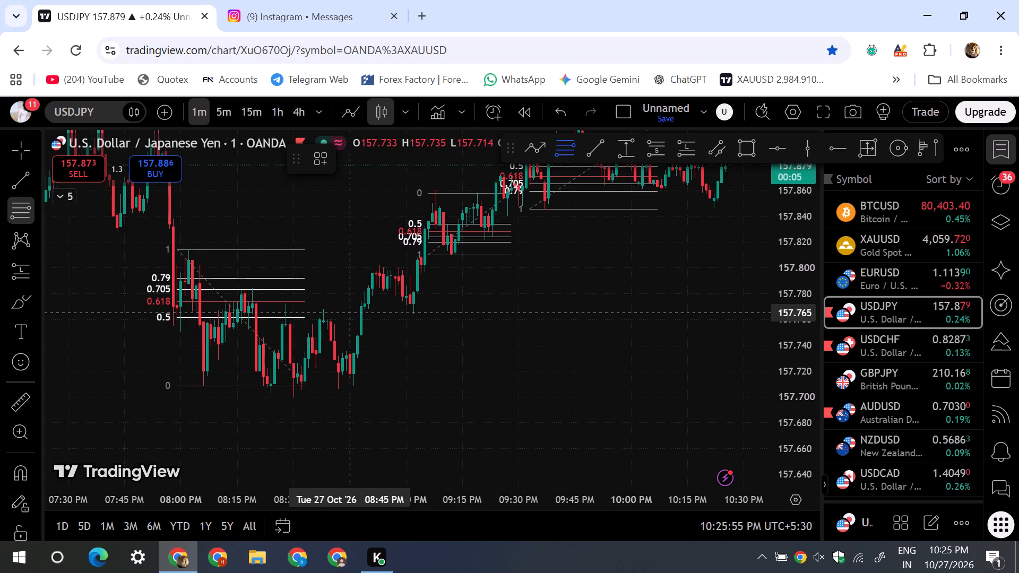
drag(355, 312, 364, 312)
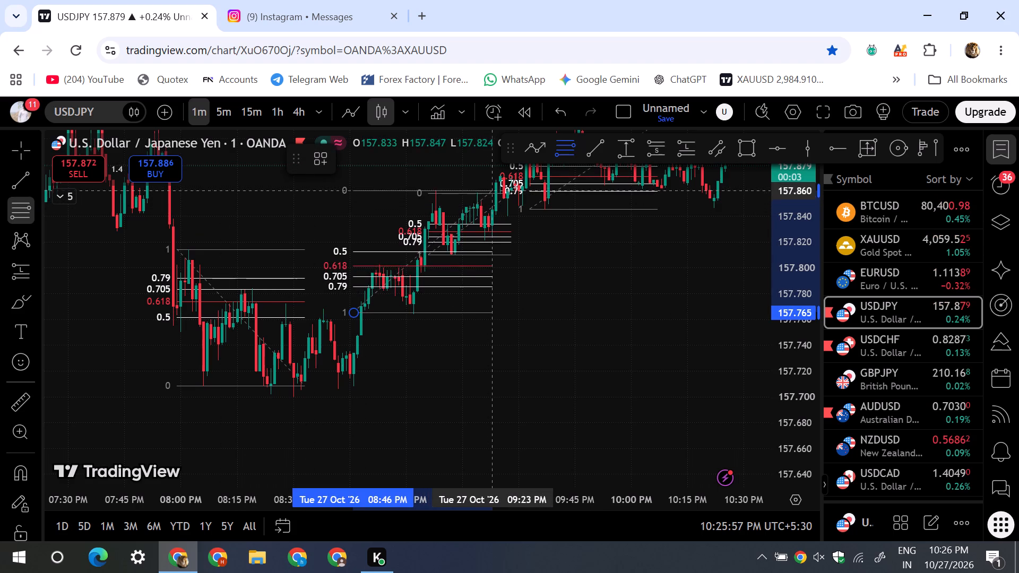
click(494, 188)
drag(547, 264, 499, 383)
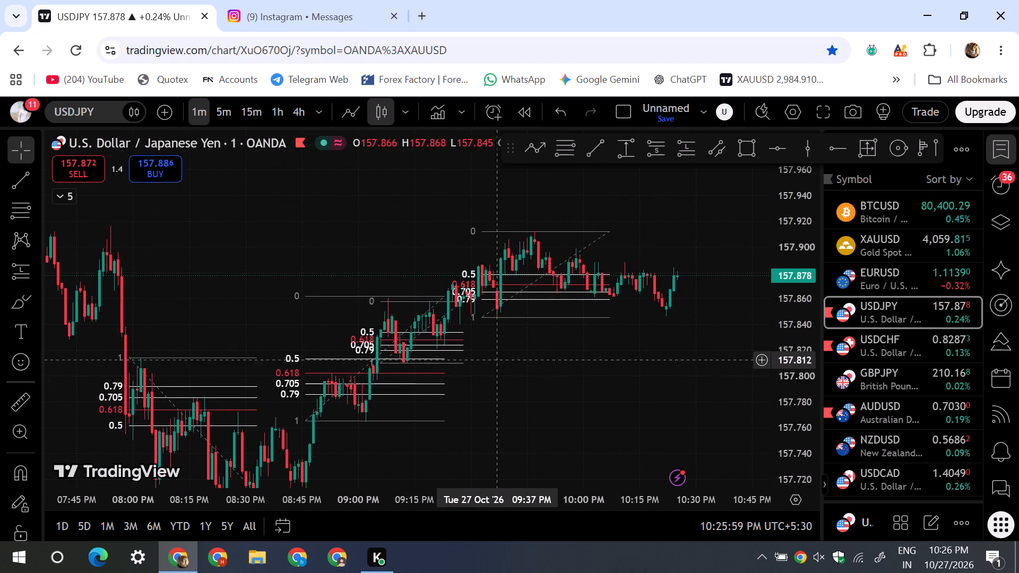